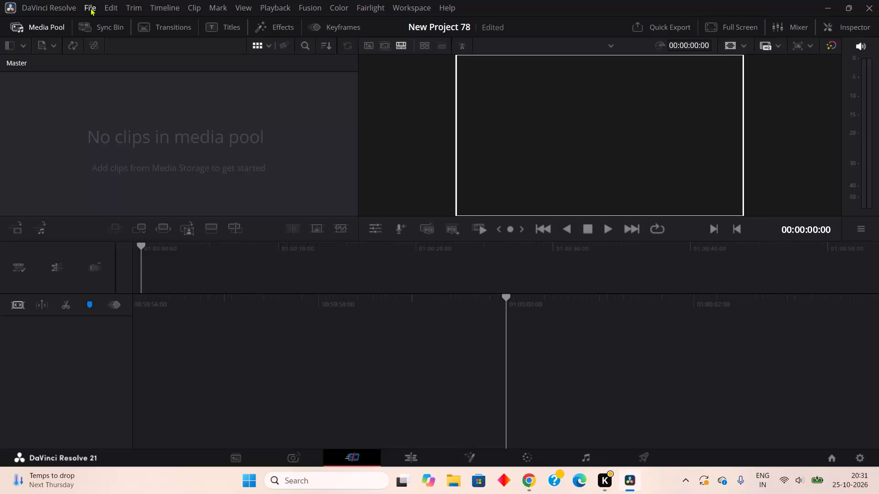
pyautogui.click(91, 5)
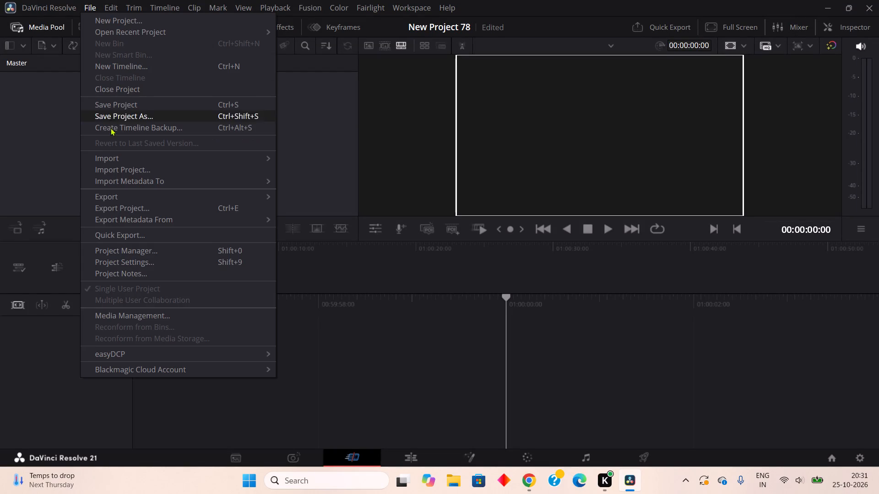
pyautogui.doubleClick(110, 155)
pyautogui.doubleClick(323, 169)
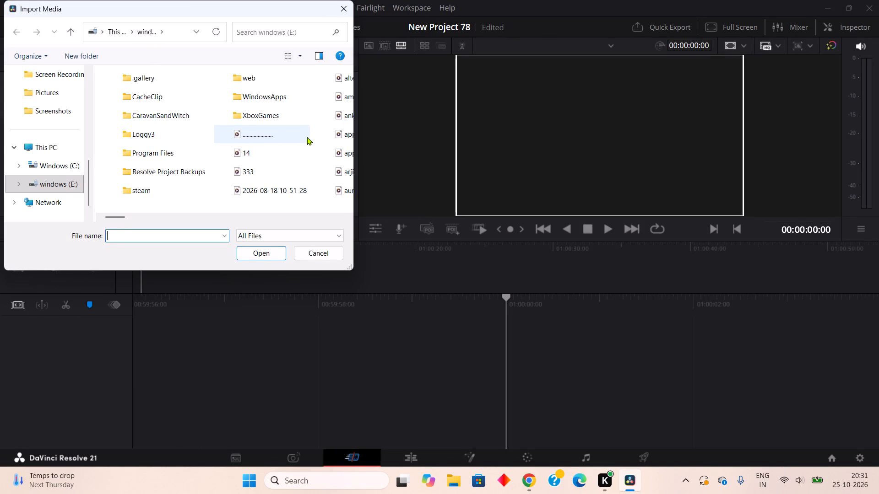
pyautogui.click(264, 189)
pyautogui.doubleClick(263, 255)
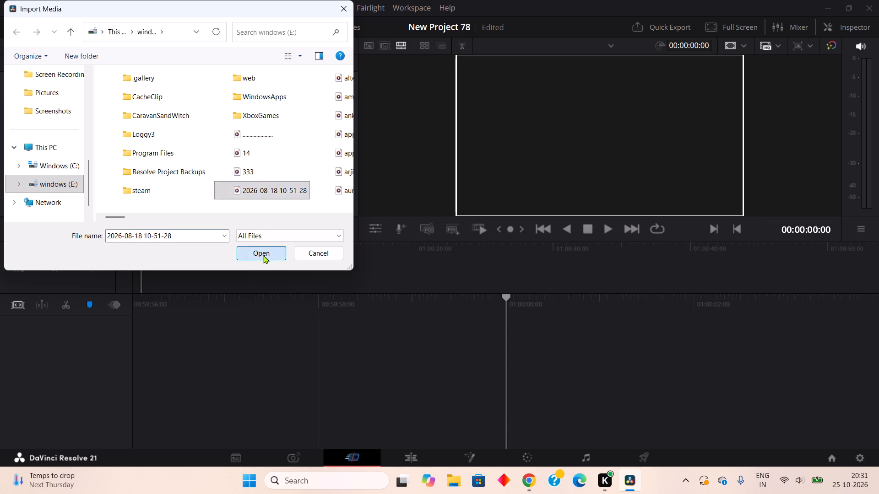
pyautogui.click(475, 297)
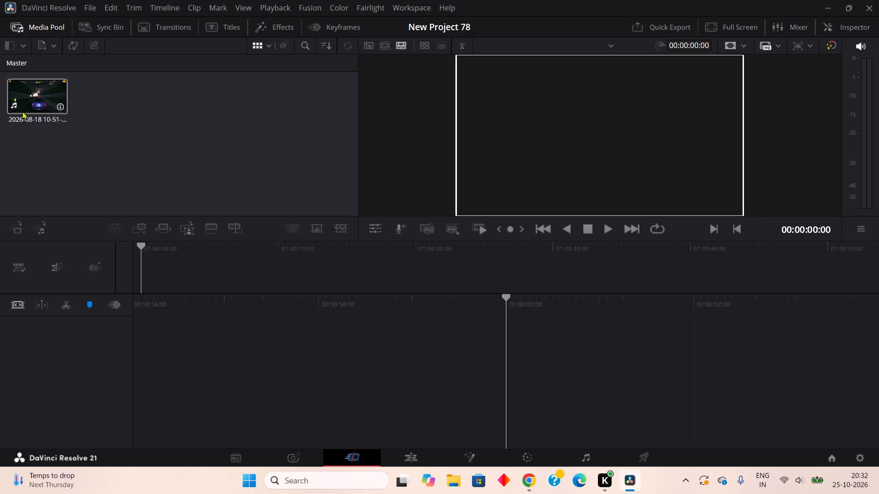
# Import the audio file jammu from the windows (E:) drive into the media pool.
pyautogui.click(94, 10)
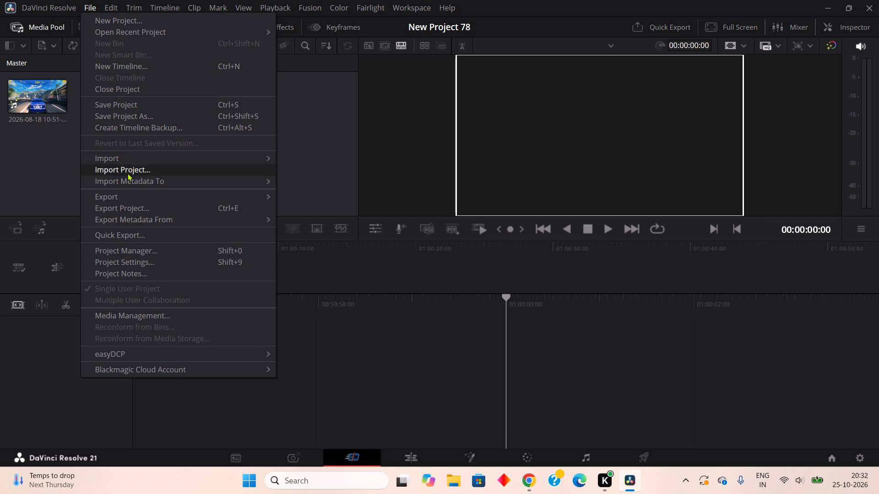
pyautogui.click(126, 156)
pyautogui.doubleClick(313, 169)
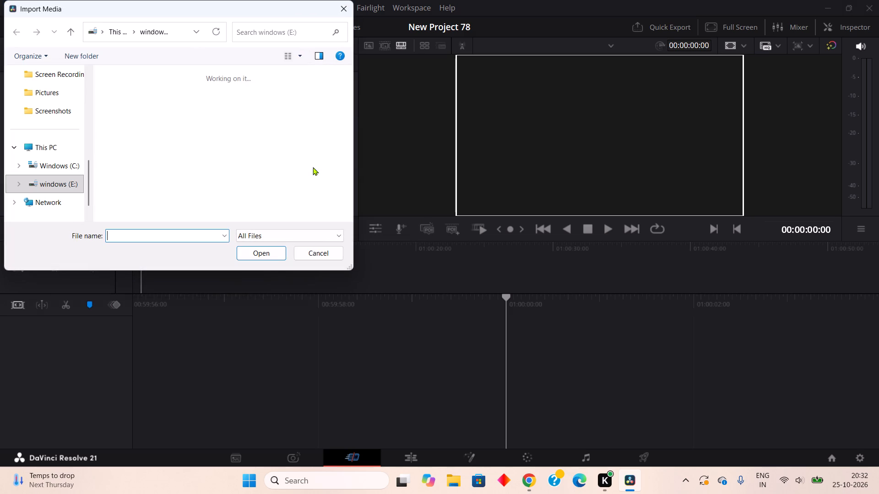
pyautogui.scroll(-3, 233, 155)
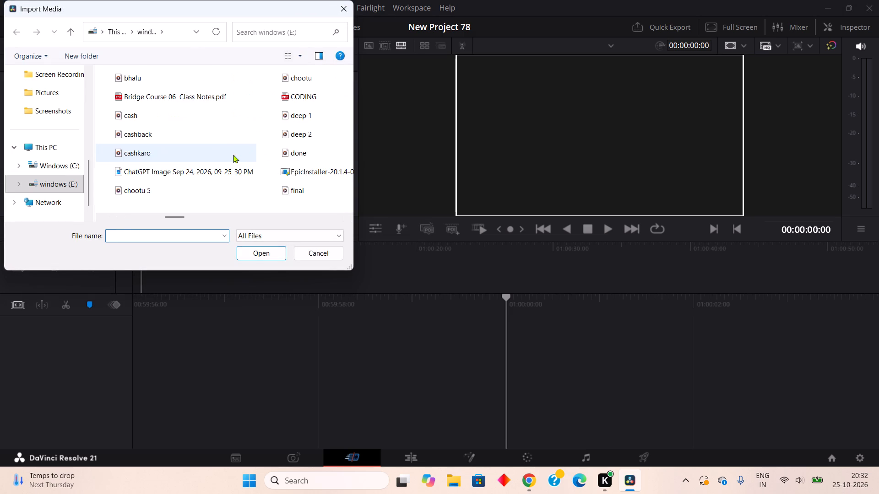
pyautogui.scroll(-1, 218, 147)
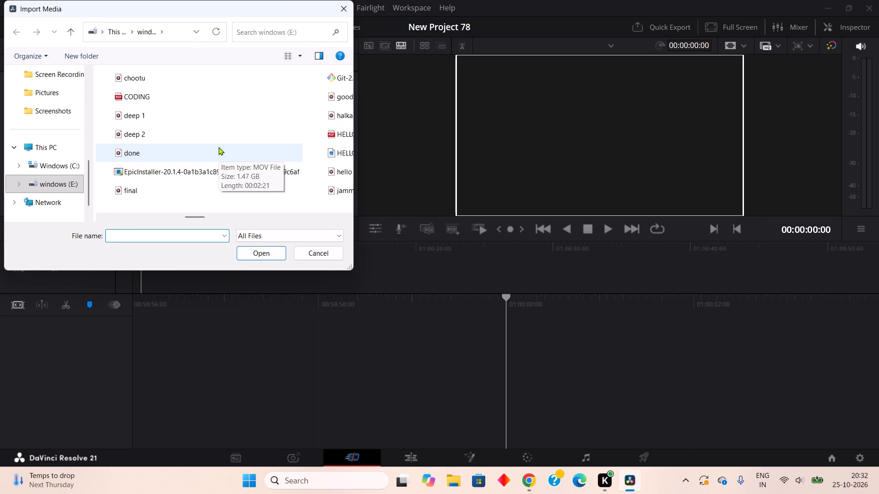
pyautogui.scroll(-2, 218, 147)
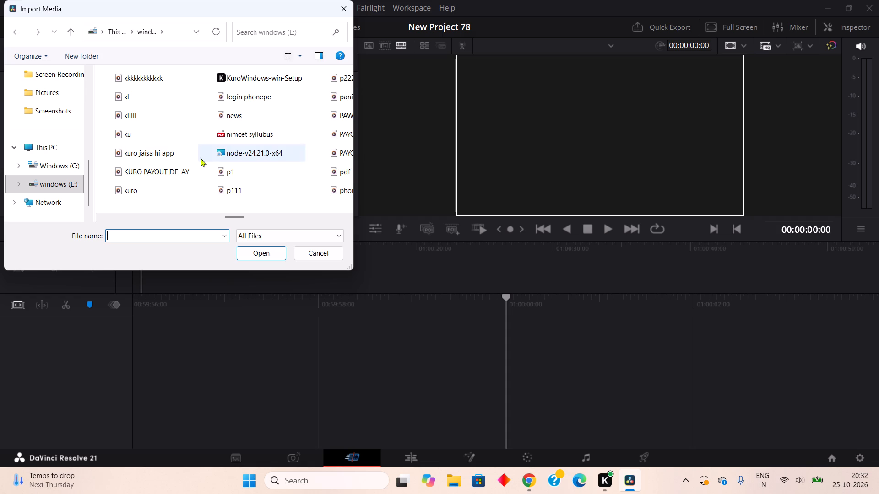
pyautogui.scroll(1, 198, 172)
pyautogui.click(173, 187)
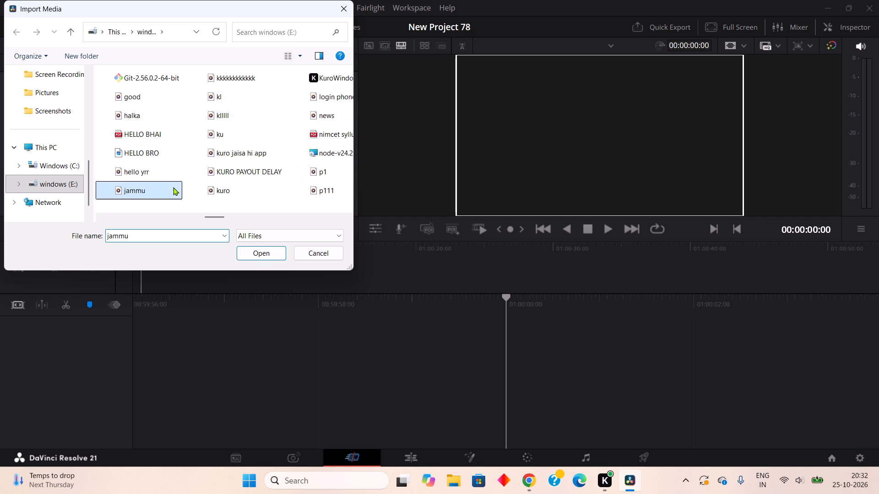
pyautogui.doubleClick(267, 258)
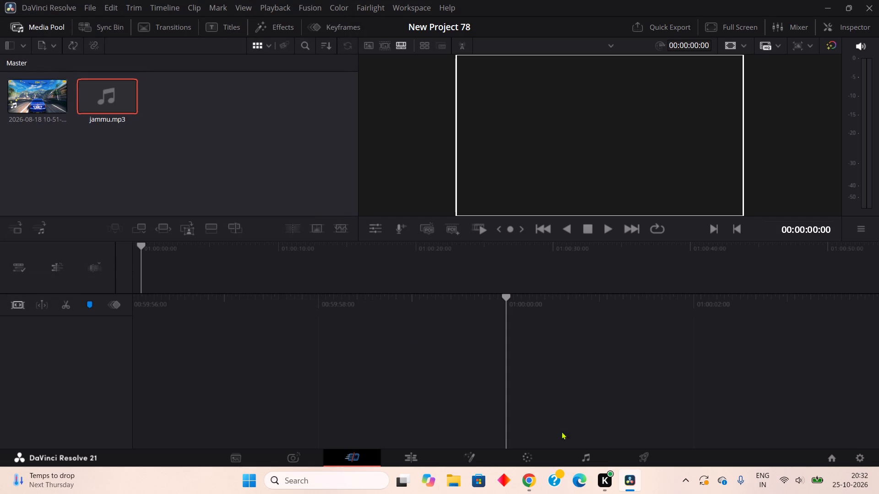
pyautogui.click(410, 459)
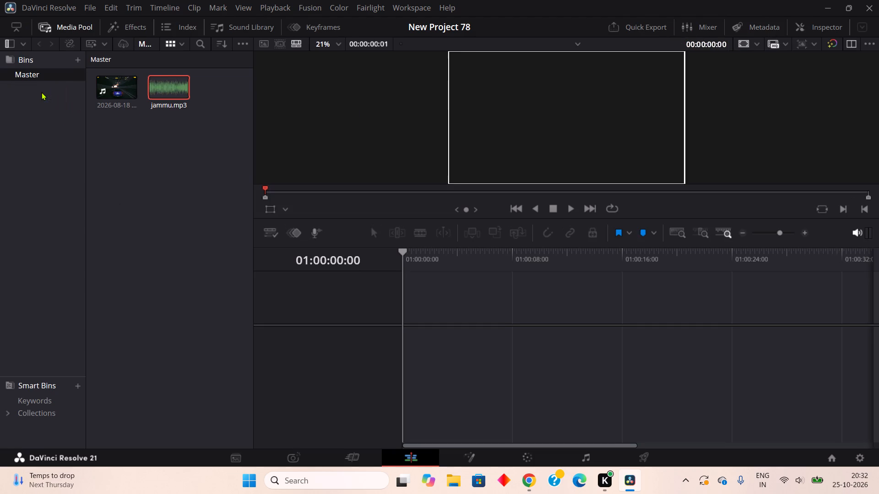
pyautogui.click(41, 92)
pyautogui.click(41, 92)
pyautogui.moveTo(98, 95); pyautogui.dragTo(343, 204)
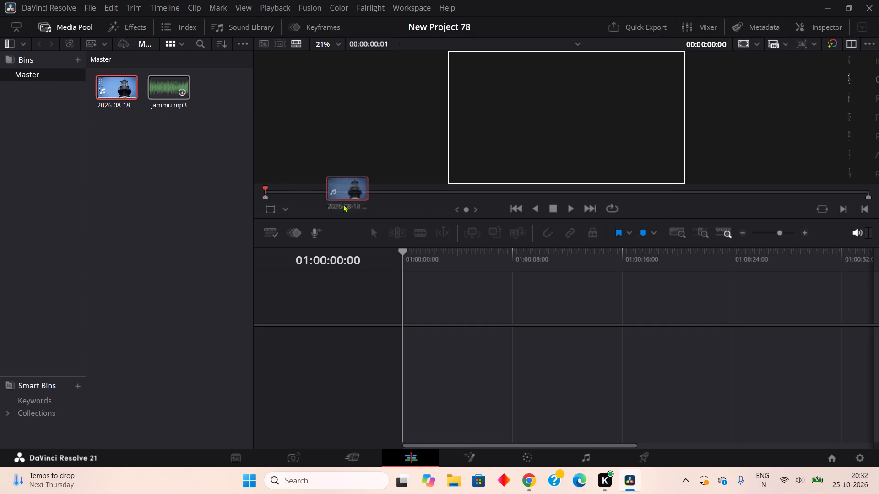
pyautogui.moveTo(343, 204); pyautogui.dragTo(389, 314)
# Cut the video's original audio out of the Audio 1 track, keeping its picture on Video 1.
pyautogui.rightClick(420, 371)
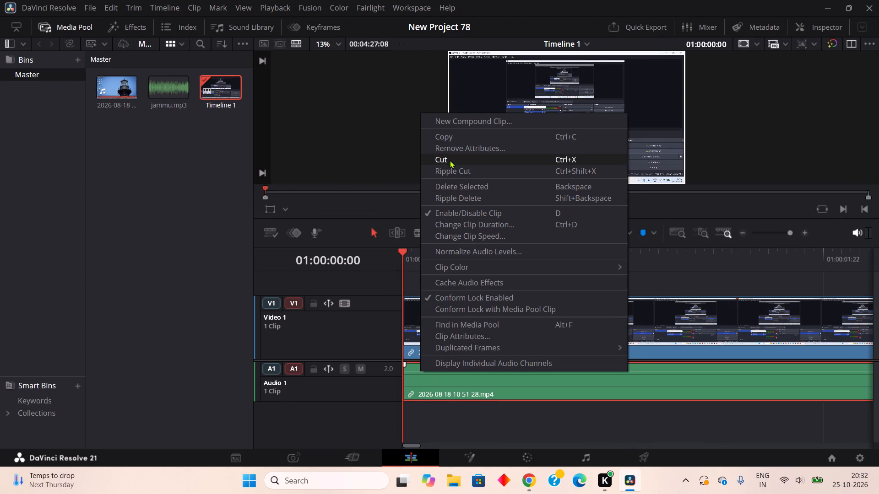
pyautogui.doubleClick(450, 160)
# Place jammu.mp3 on the Audio 1 track at the start of the timeline, beneath the video.
pyautogui.moveTo(161, 89); pyautogui.dragTo(441, 351)
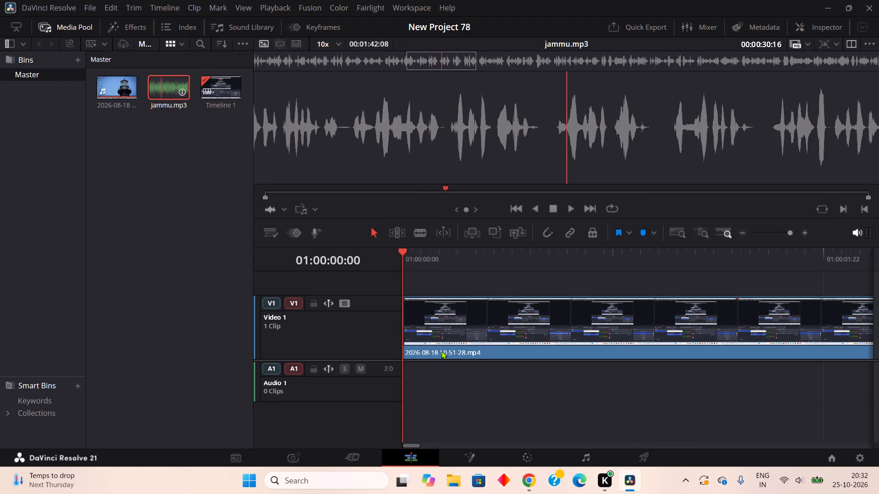
pyautogui.moveTo(441, 351); pyautogui.dragTo(387, 380)
pyautogui.click(387, 380)
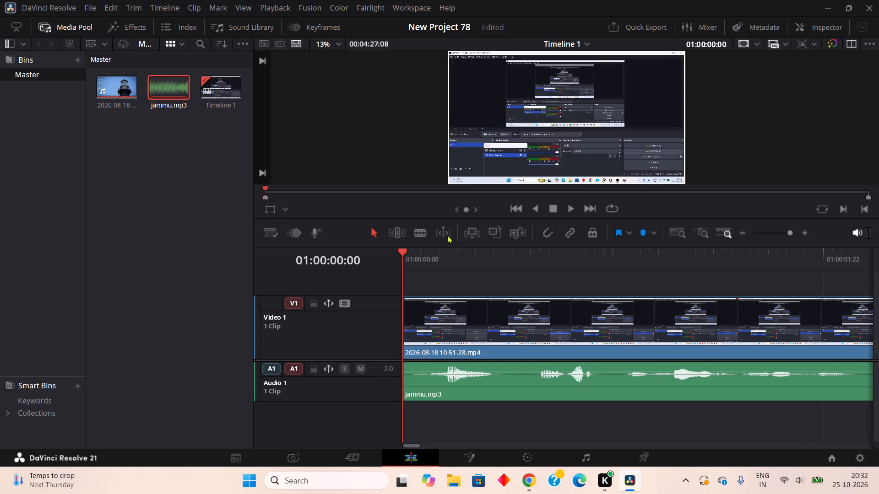
# Play the opening second of the timeline to check the voice-over against the video.
pyautogui.click(744, 232)
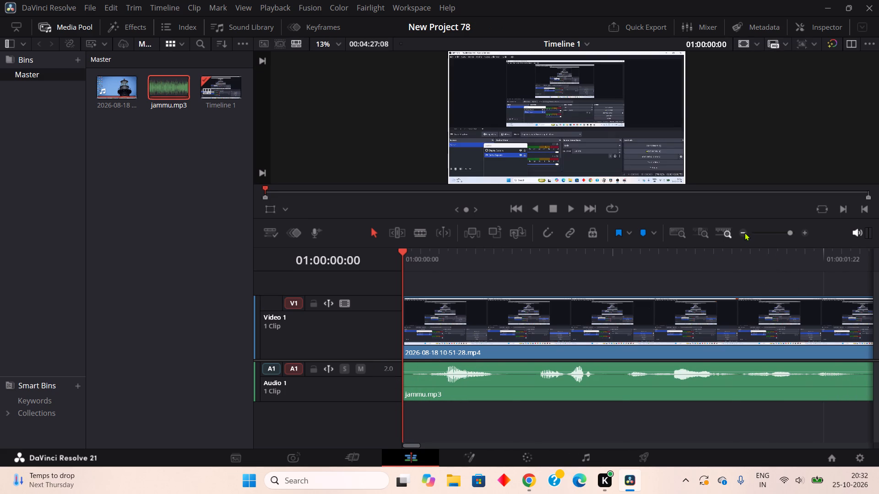
pyautogui.doubleClick(744, 232)
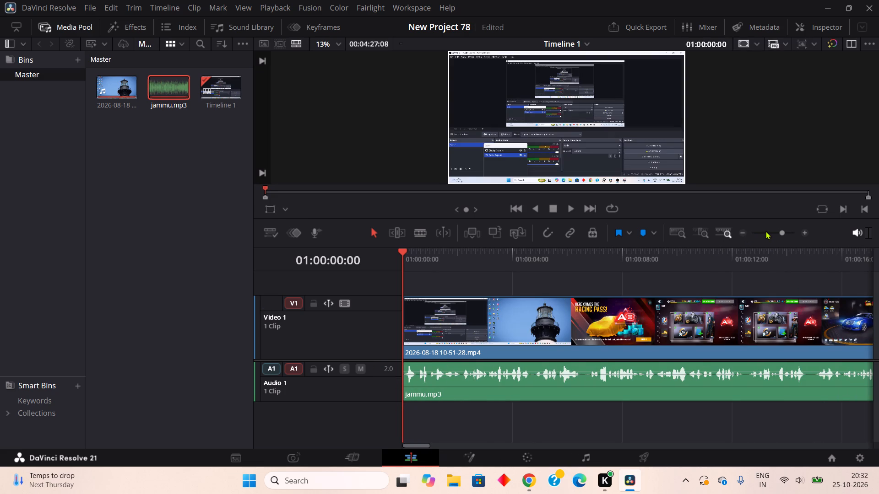
pyautogui.click(570, 209)
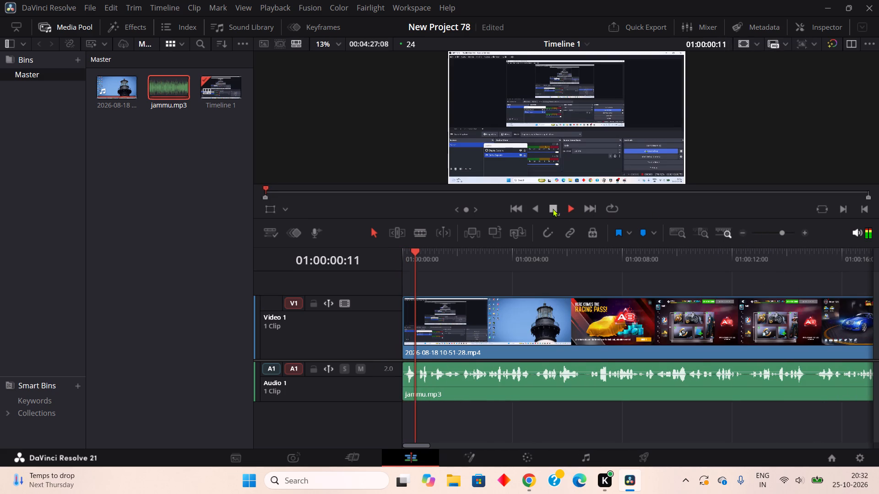
pyautogui.doubleClick(553, 209)
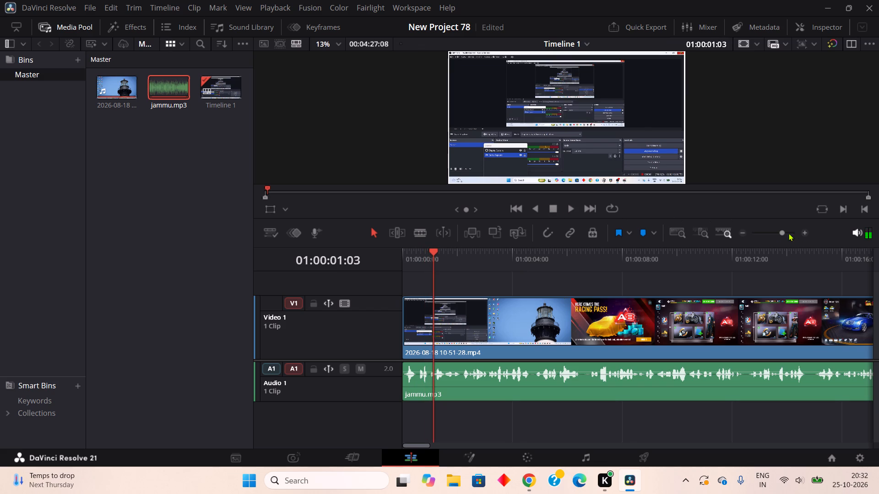
# Blade jammu.mp3 at about 01:00:00:10 and 01:00:00:15, and ripple cut the silent piece between the splits.
pyautogui.doubleClick(800, 231)
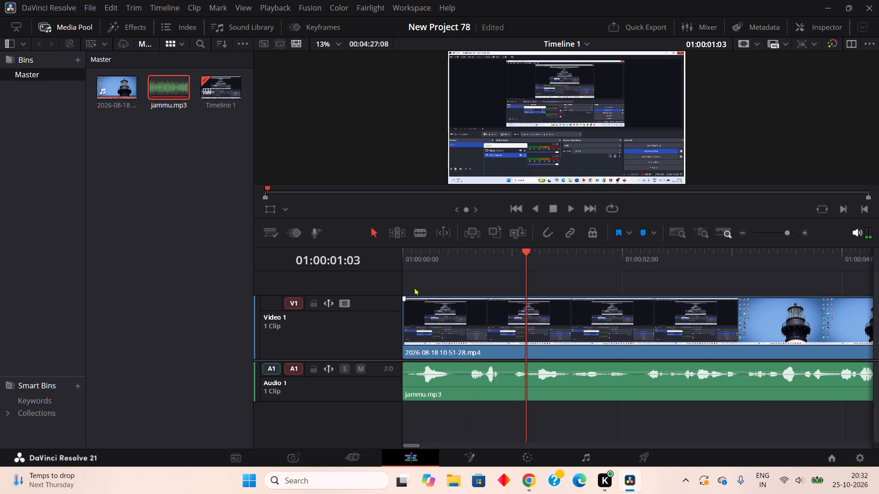
pyautogui.click(416, 235)
pyautogui.doubleClick(451, 381)
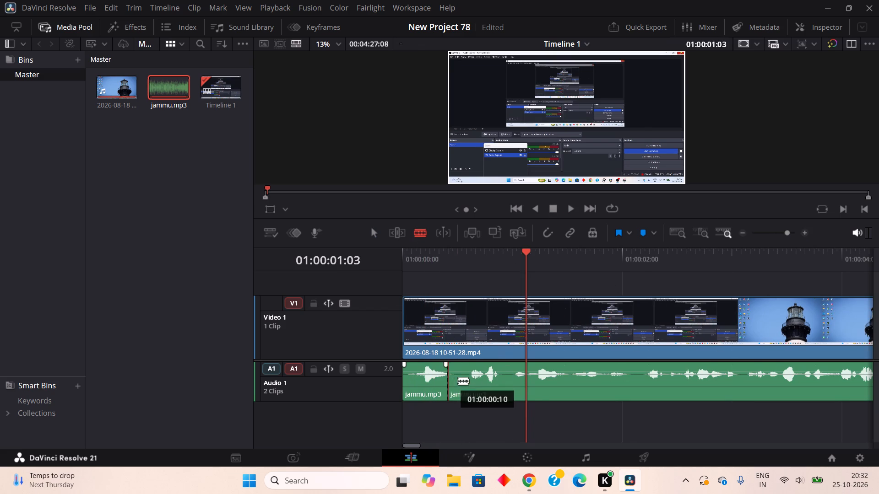
pyautogui.click(474, 386)
pyautogui.rightClick(462, 386)
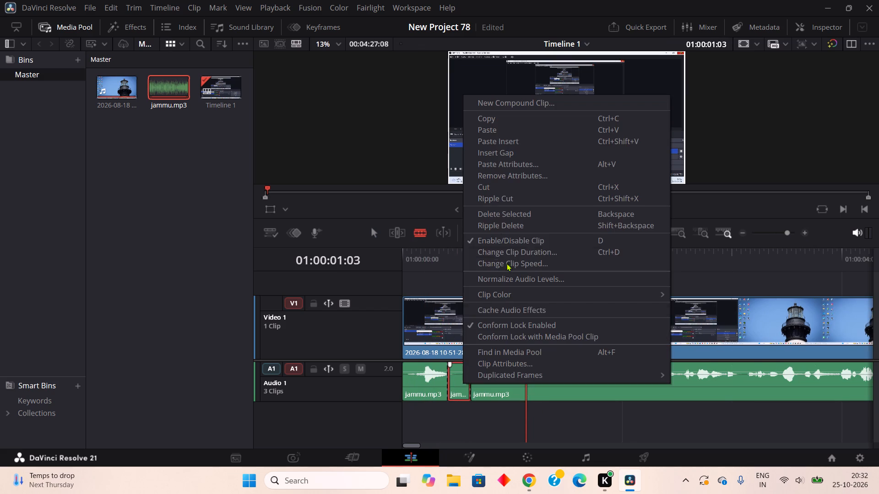
pyautogui.click(495, 197)
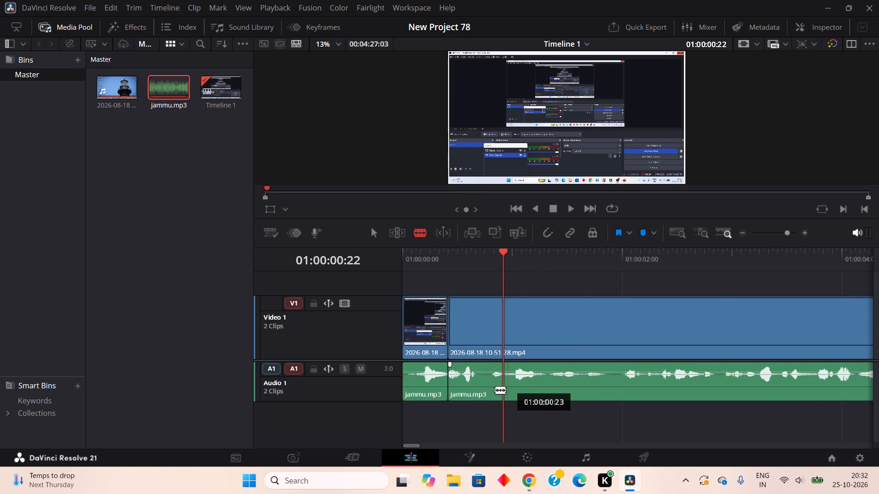
# Split jammu.mp3 at about 01:00:00:16 and 01:00:00:19, and ripple cut the short pause between them.
pyautogui.click(477, 390)
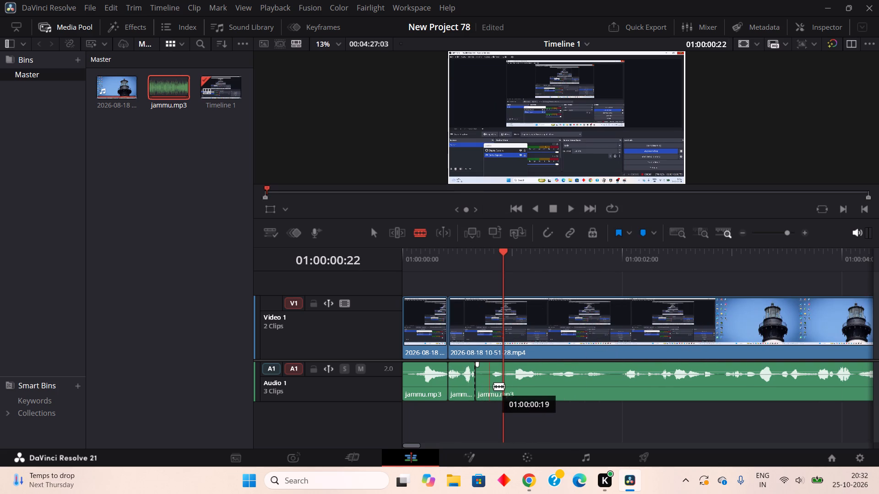
pyautogui.click(493, 385)
pyautogui.rightClick(483, 385)
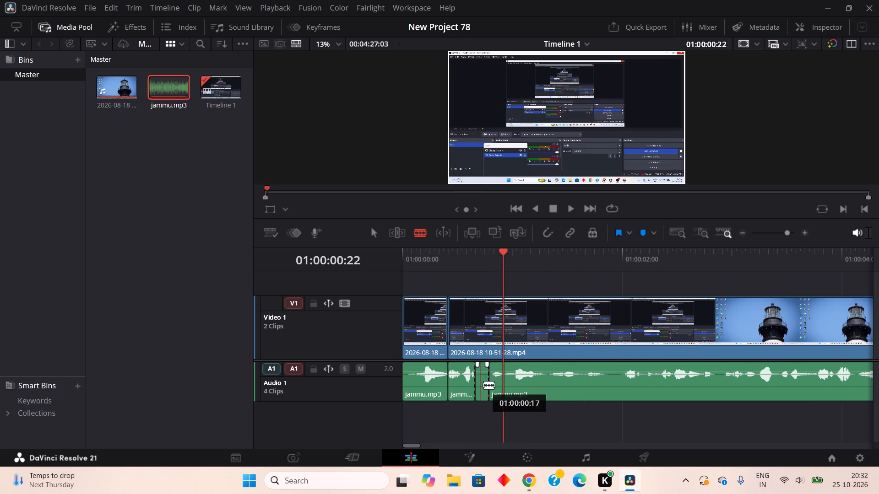
pyautogui.click(549, 196)
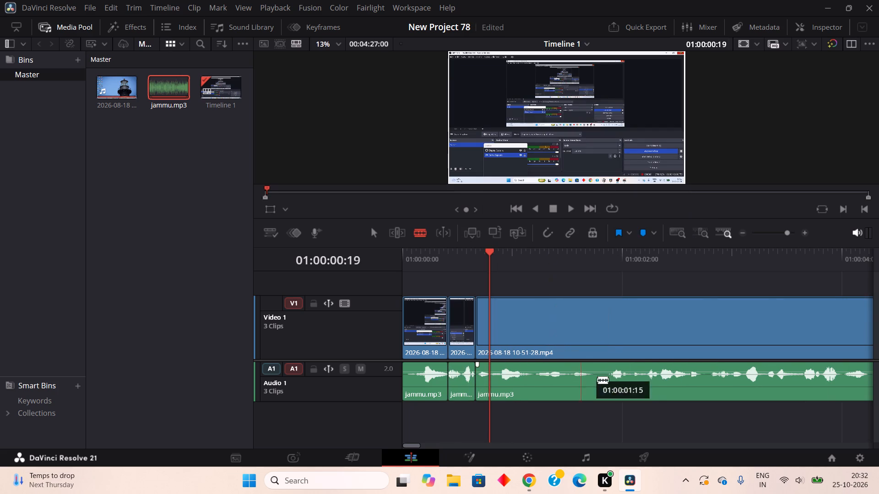
# Split jammu.mp3 at about 01:00:01:17 and 01:00:01:21, and ripple cut the quiet segment between them.
pyautogui.doubleClick(593, 392)
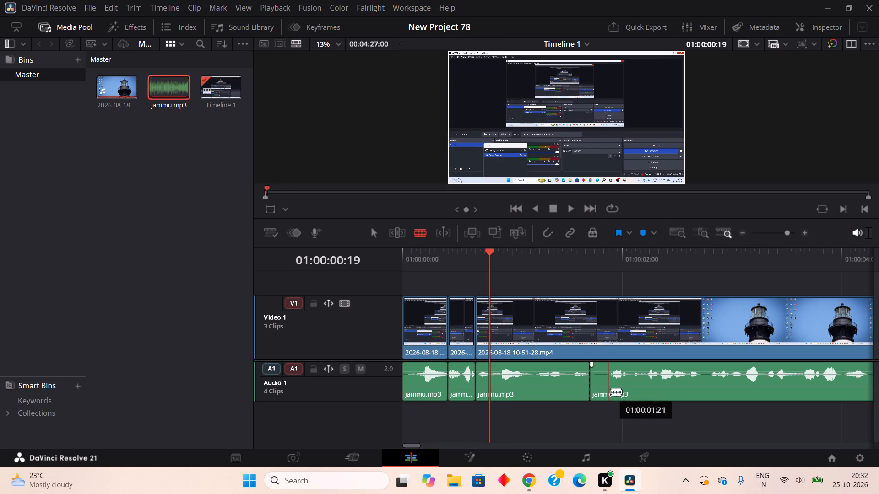
pyautogui.click(611, 392)
pyautogui.rightClick(602, 390)
pyautogui.click(633, 204)
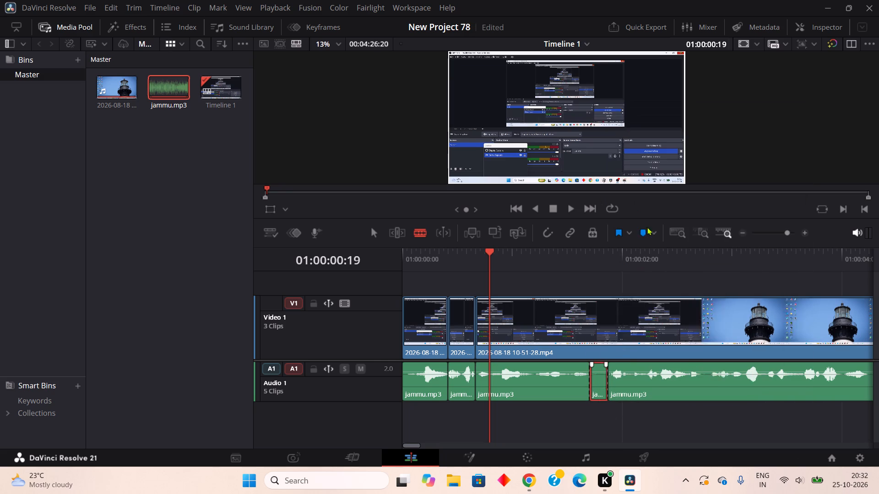
# Split jammu.mp3 at about 01:00:02:13 and 01:00:02:15, and ripple cut the tiny silent segment between them.
pyautogui.doubleClick(682, 387)
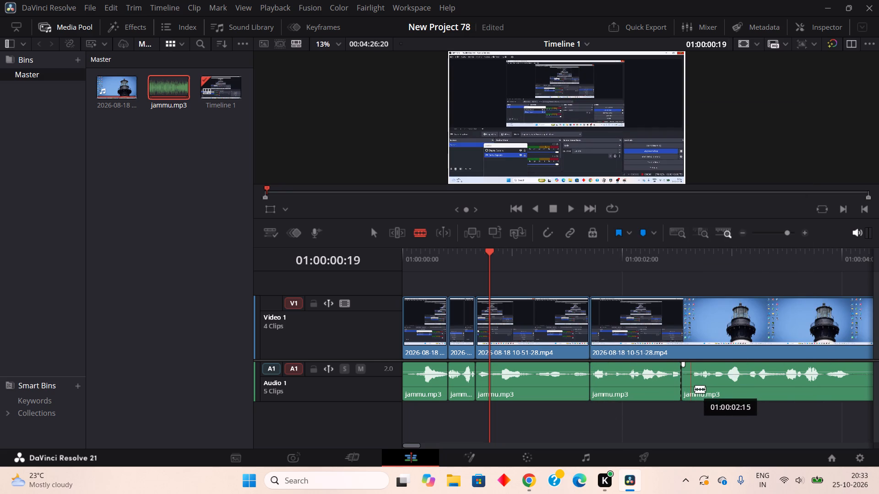
pyautogui.click(695, 389)
pyautogui.rightClick(690, 389)
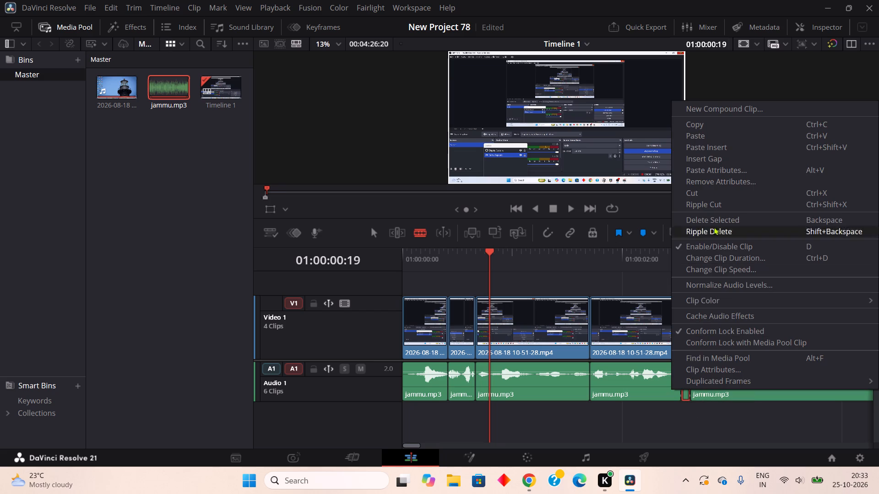
pyautogui.click(697, 200)
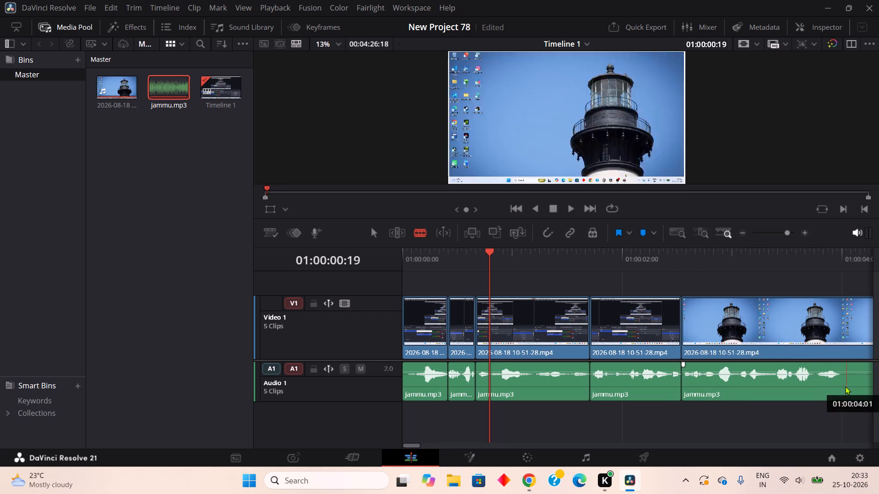
# Split jammu.mp3 at about 01:00:04:00, where the spoken phrase ends, and try another split at about 01:00:04:06.
pyautogui.click(842, 387)
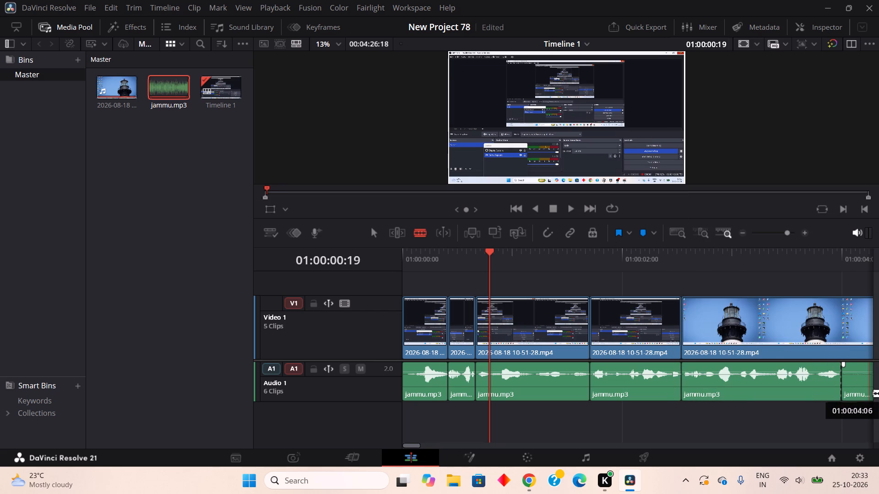
pyautogui.click(874, 393)
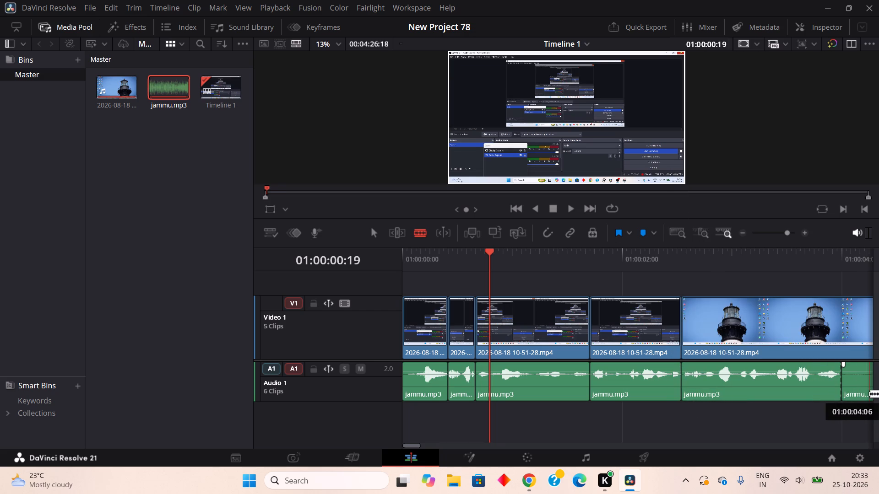
# Split jammu.mp3 at about 01:00:00:02 and ripple cut the silent lead-in at the start of the timeline.
pyautogui.moveTo(487, 257); pyautogui.dragTo(437, 264)
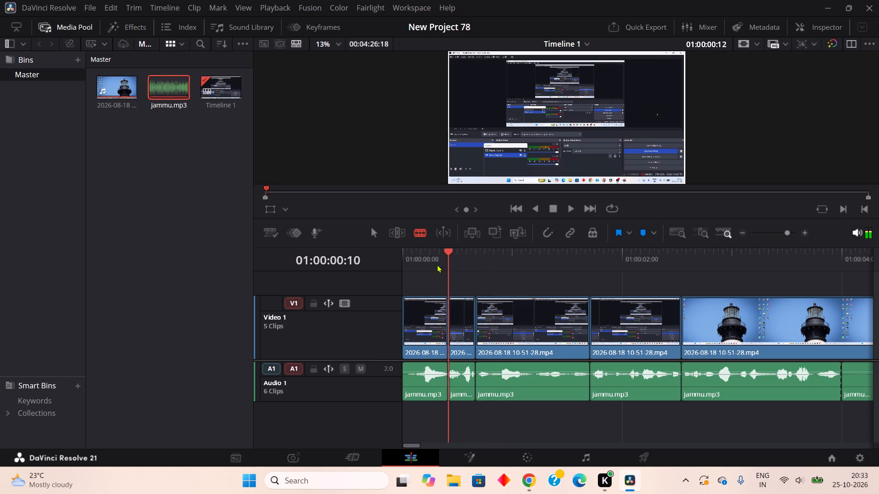
pyautogui.moveTo(437, 264); pyautogui.dragTo(442, 285)
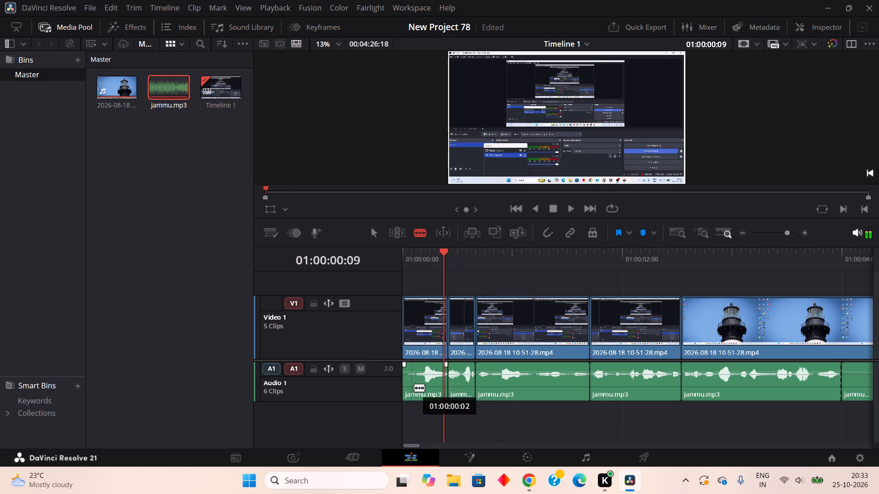
pyautogui.click(414, 387)
pyautogui.rightClick(407, 384)
pyautogui.doubleClick(453, 192)
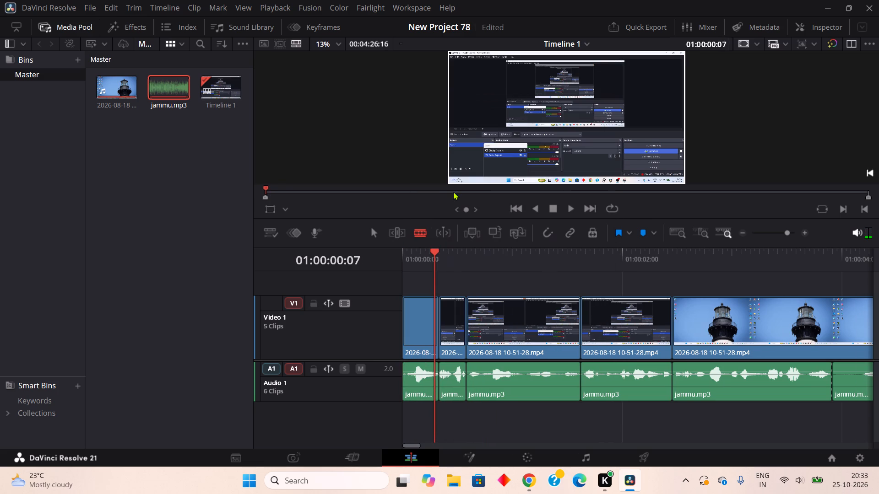
# Play the timeline from its start to past 01:00:04:00 to check how the tightened voice-over sounds.
pyautogui.moveTo(432, 248); pyautogui.dragTo(355, 252)
pyautogui.click(355, 252)
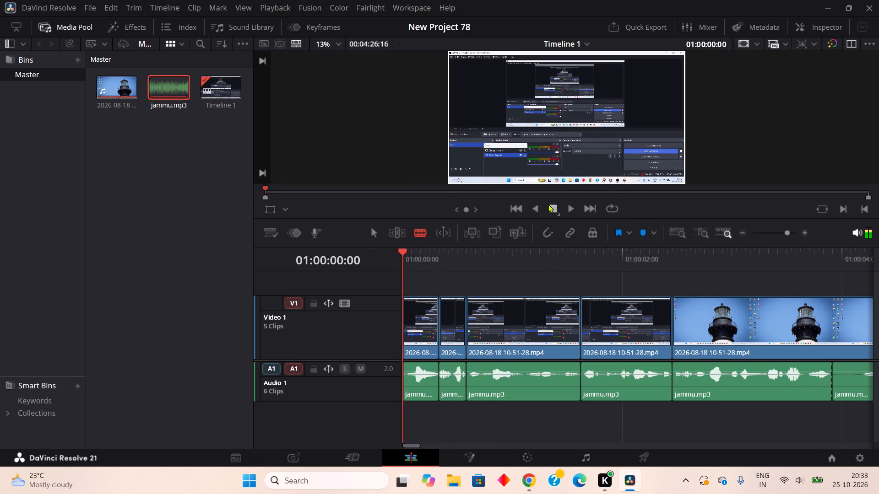
pyautogui.click(567, 209)
pyautogui.click(553, 208)
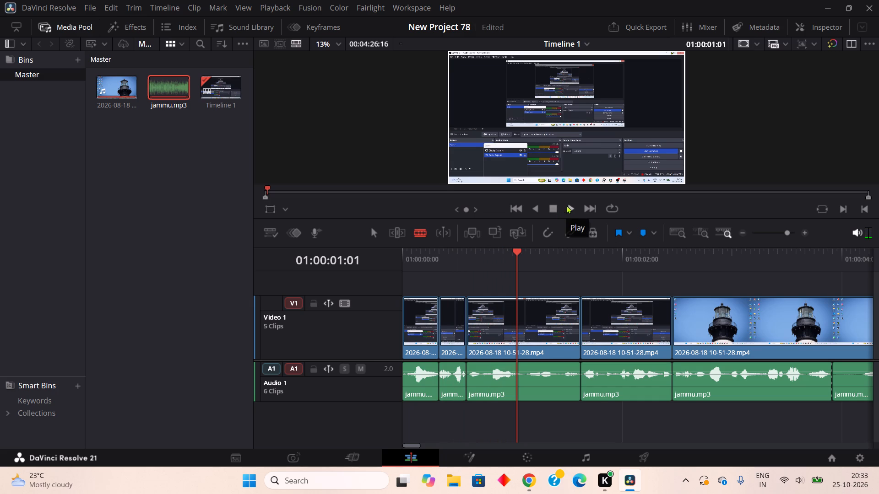
pyautogui.click(569, 205)
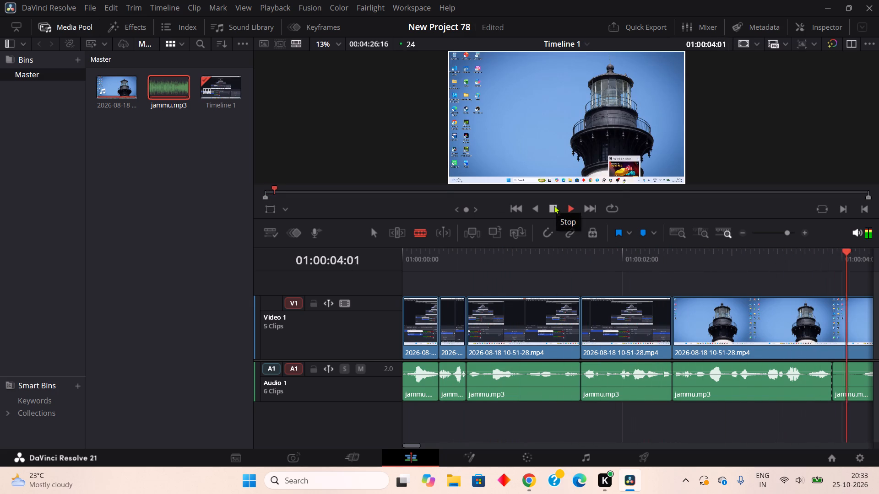
pyautogui.click(554, 205)
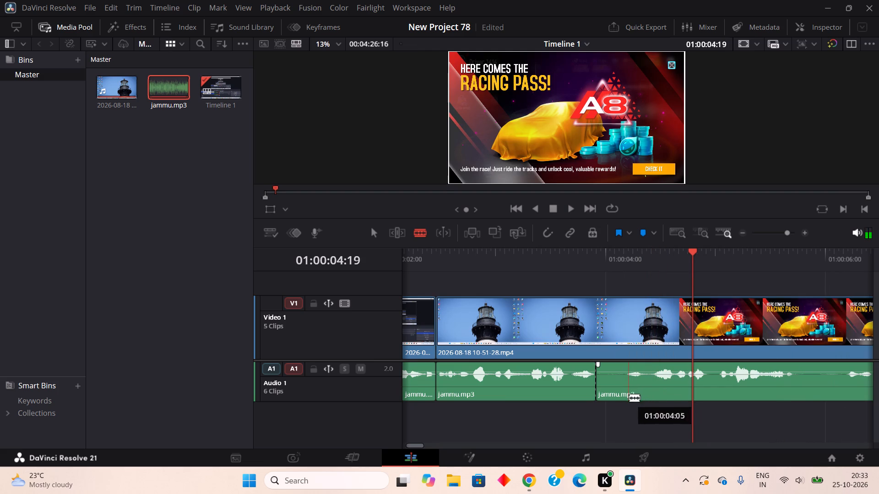
# Split jammu.mp3 at about 01:00:04:05 and ripple cut the pause between the preceding split and this point.
pyautogui.click(629, 397)
pyautogui.rightClick(615, 391)
pyautogui.doubleClick(641, 208)
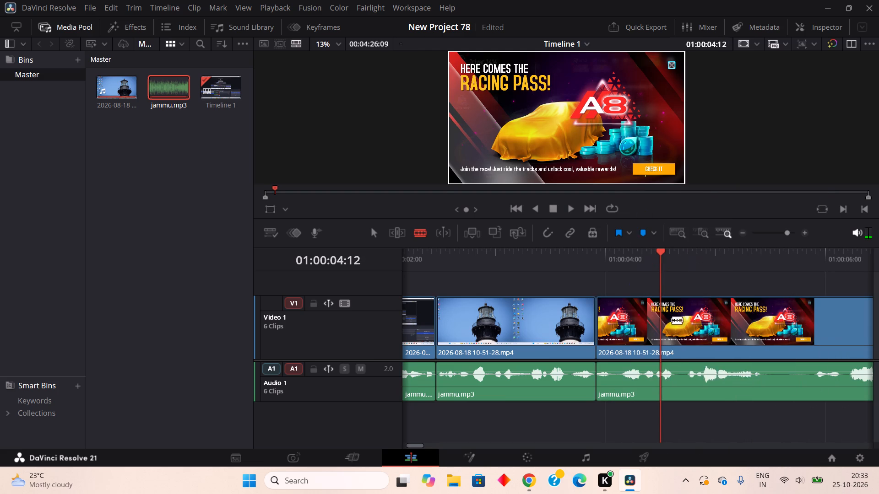
# Split jammu.mp3 at about 01:00:04:15 and 01:00:04:18, and ripple cut the short pause between them.
pyautogui.click(675, 392)
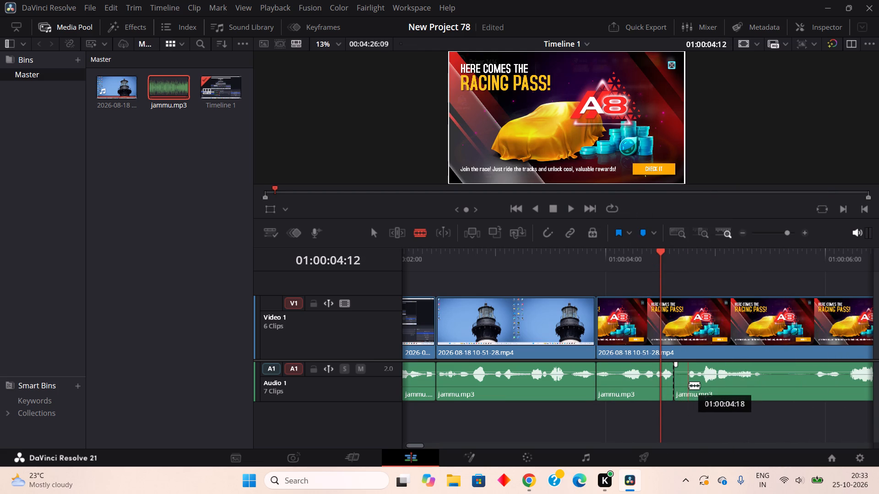
pyautogui.click(689, 385)
pyautogui.rightClick(682, 390)
pyautogui.doubleClick(693, 206)
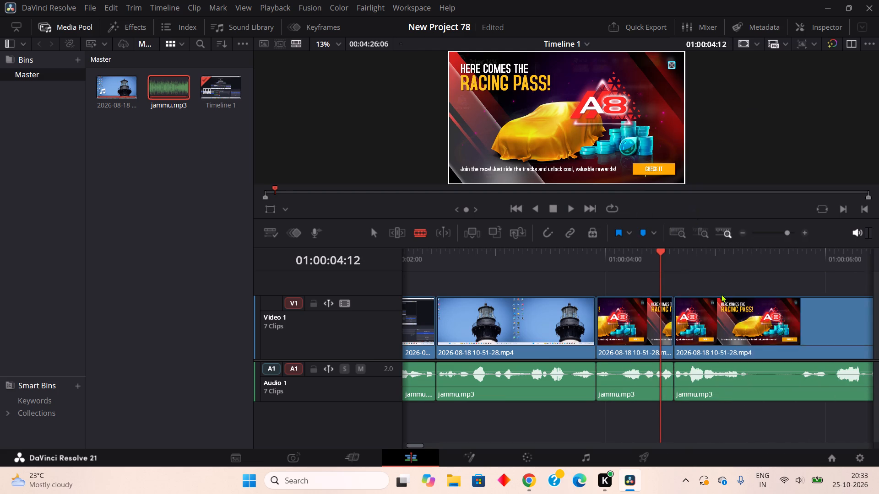
# Split jammu.mp3 at about 01:00:05:07 and 01:00:05:19, and ripple cut the quiet segment between them.
pyautogui.click(751, 393)
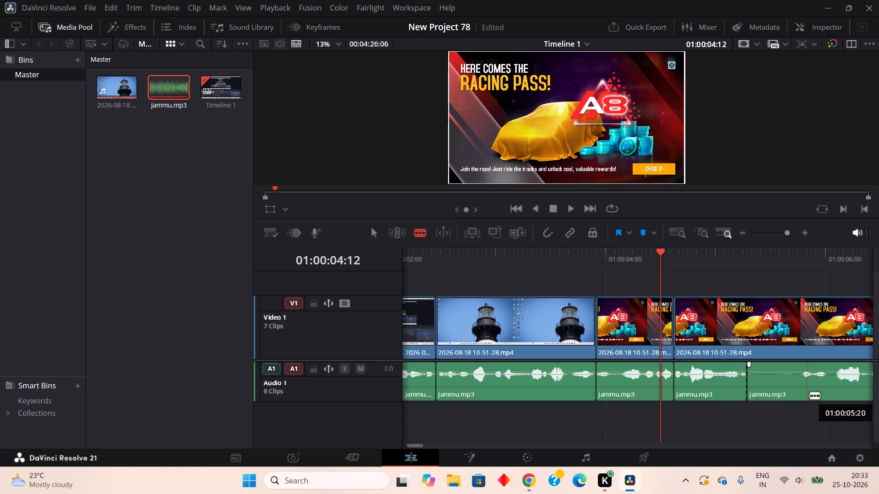
pyautogui.click(806, 398)
pyautogui.rightClick(764, 373)
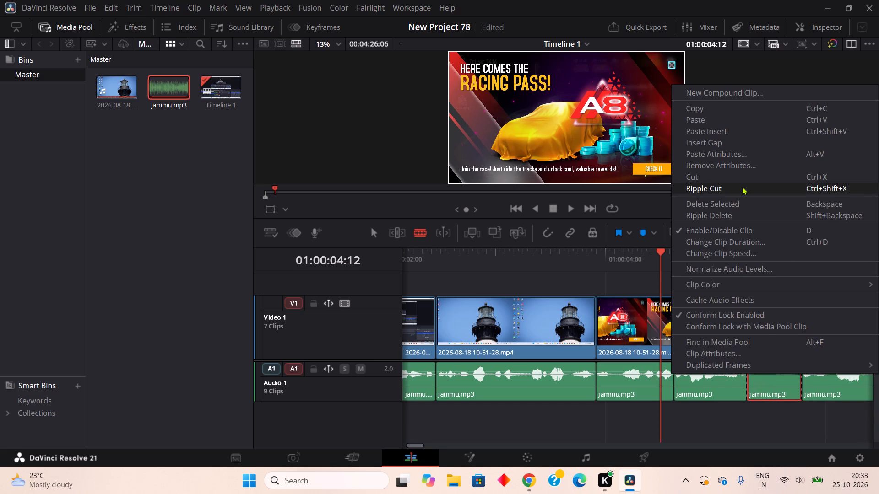
pyautogui.click(742, 187)
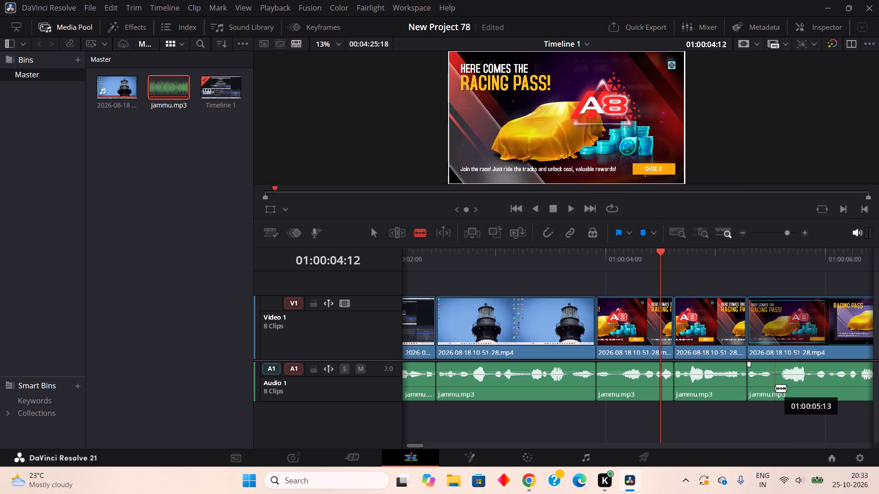
# Split jammu.mp3 at about 01:00:05:12 and 01:00:05:14, and ripple cut the tiny pause between them.
pyautogui.click(773, 385)
pyautogui.click(783, 387)
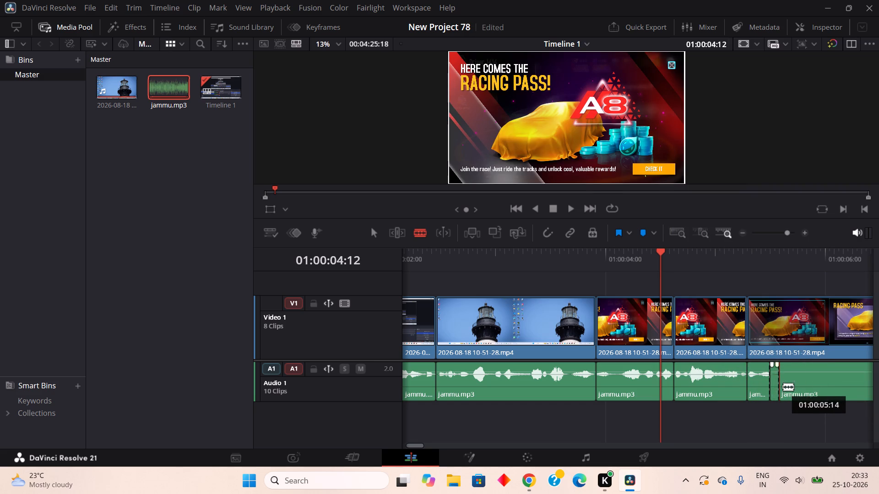
pyautogui.rightClick(777, 387)
pyautogui.click(714, 201)
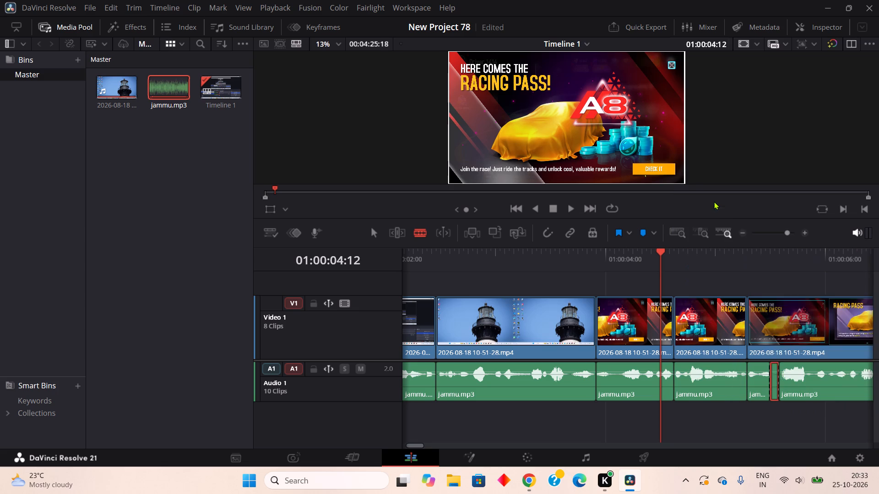
# Play on to about 01:00:07:00, split jammu.mp3 at about 01:00:07:11 and 01:00:07:15, and ripple cut the pause between the splits.
pyautogui.click(575, 207)
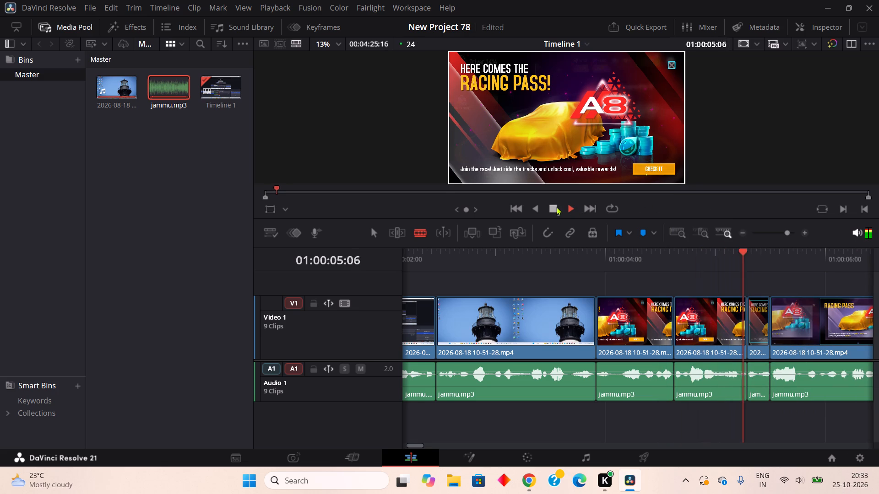
pyautogui.click(554, 207)
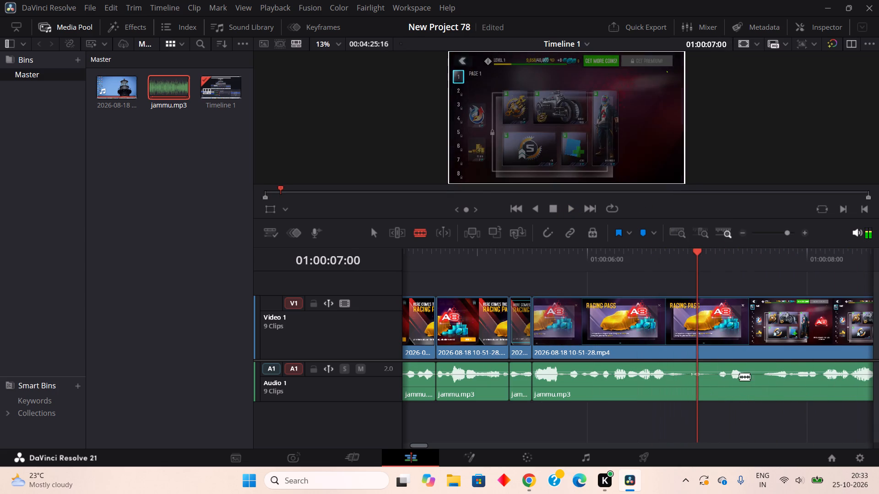
pyautogui.doubleClick(752, 393)
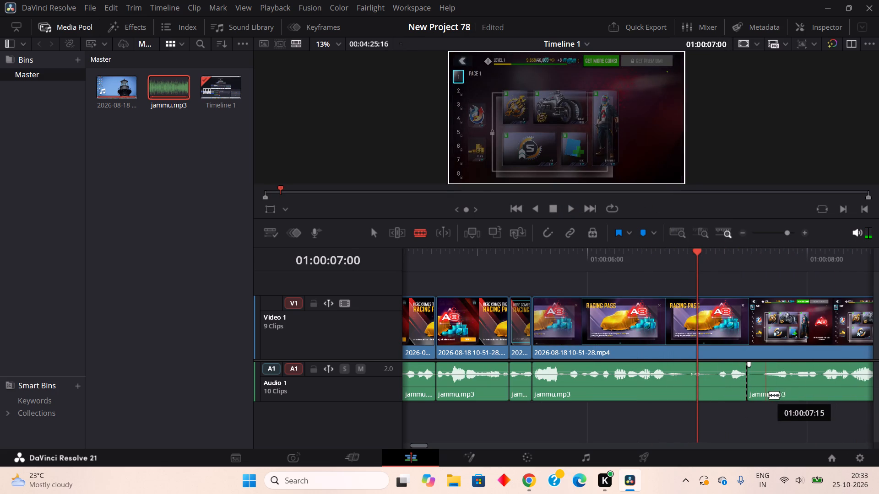
pyautogui.click(768, 396)
pyautogui.rightClick(765, 395)
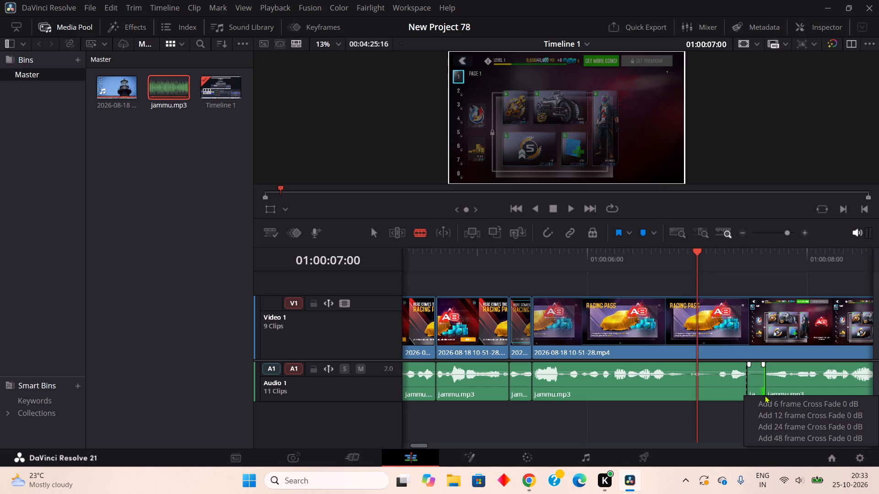
pyautogui.rightClick(763, 390)
pyautogui.rightClick(759, 375)
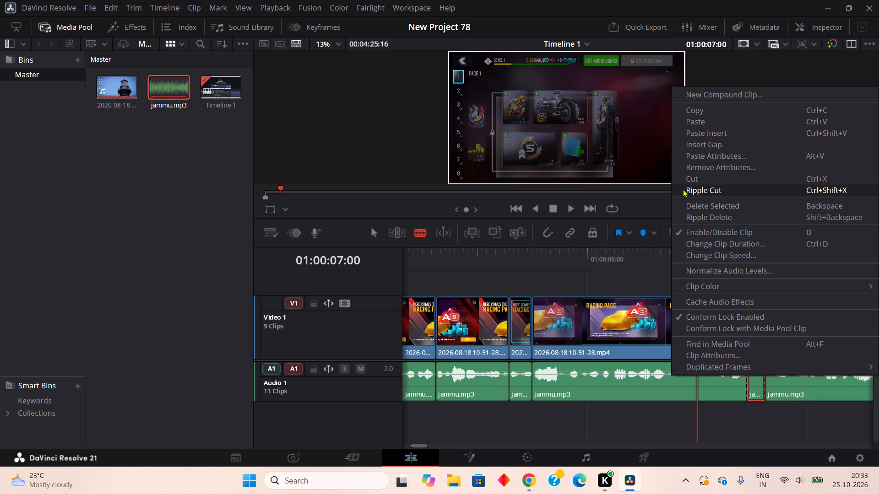
pyautogui.click(683, 189)
# Play on to about 01:00:09:05, split jammu.mp3 at about 01:00:08:12 and 01:00:08:15, and ripple cut the pause between the splits.
pyautogui.click(567, 206)
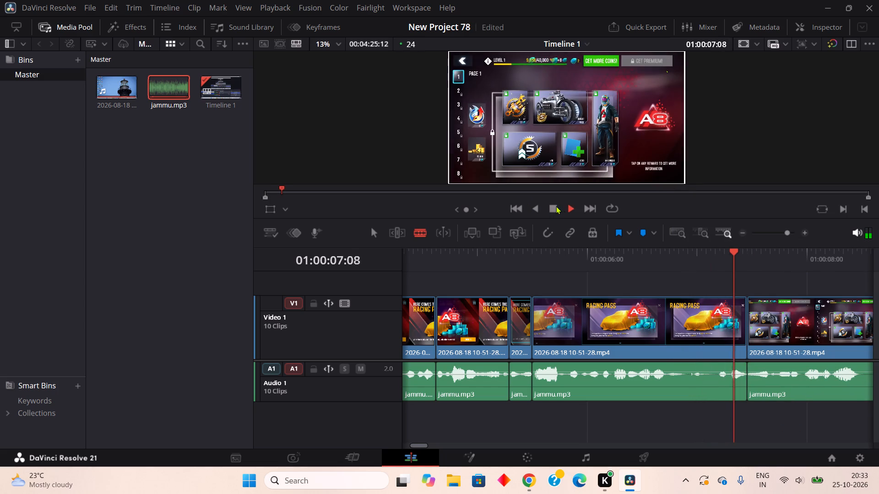
pyautogui.doubleClick(553, 206)
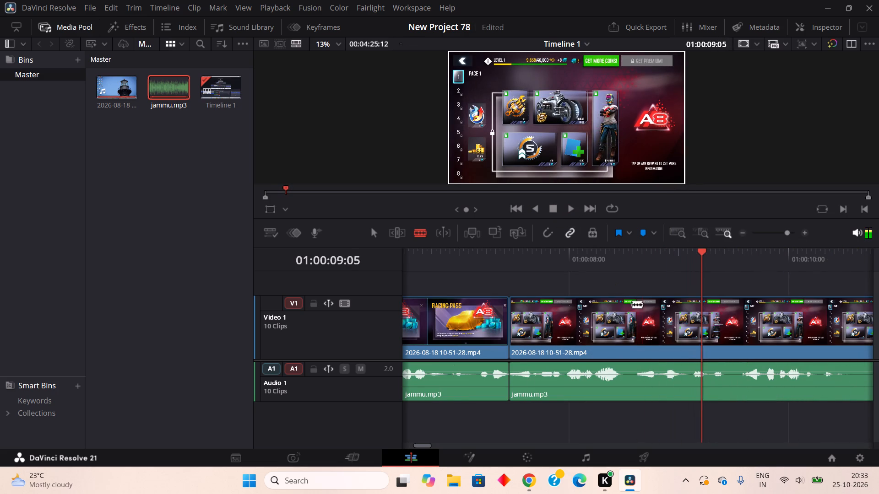
pyautogui.doubleClick(625, 379)
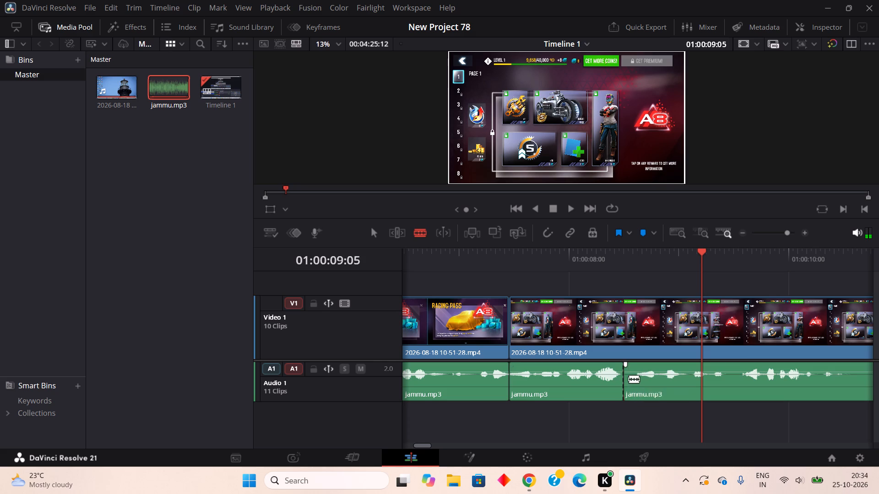
pyautogui.click(640, 379)
pyautogui.rightClick(633, 383)
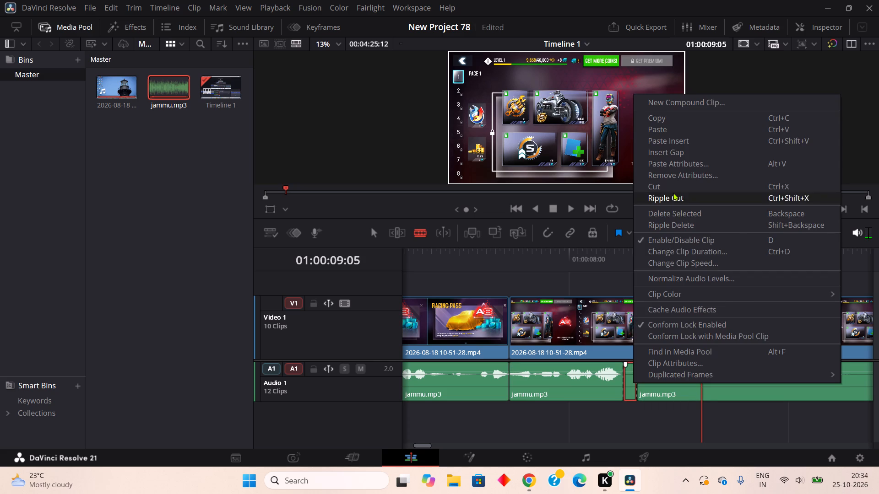
pyautogui.click(673, 193)
# Split jammu.mp3 at about 01:00:09:07 and 01:00:09:11, and ripple cut the silent segment between them.
pyautogui.click(714, 378)
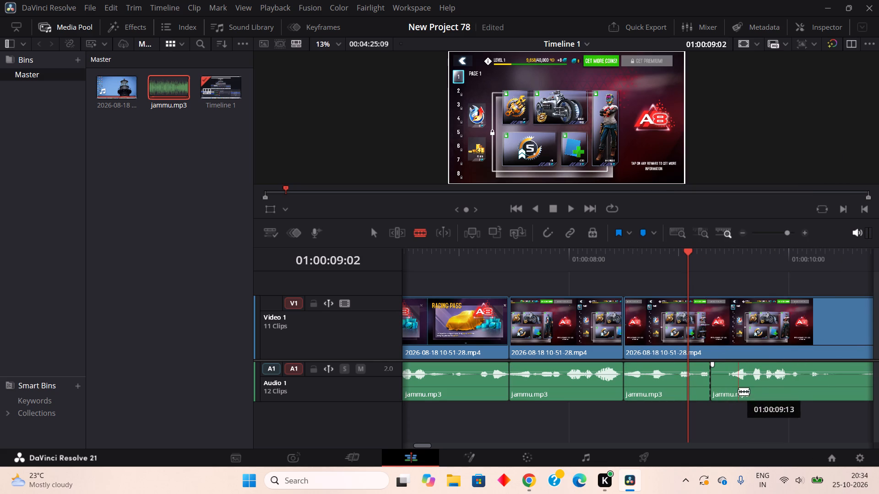
pyautogui.click(730, 392)
pyautogui.rightClick(721, 382)
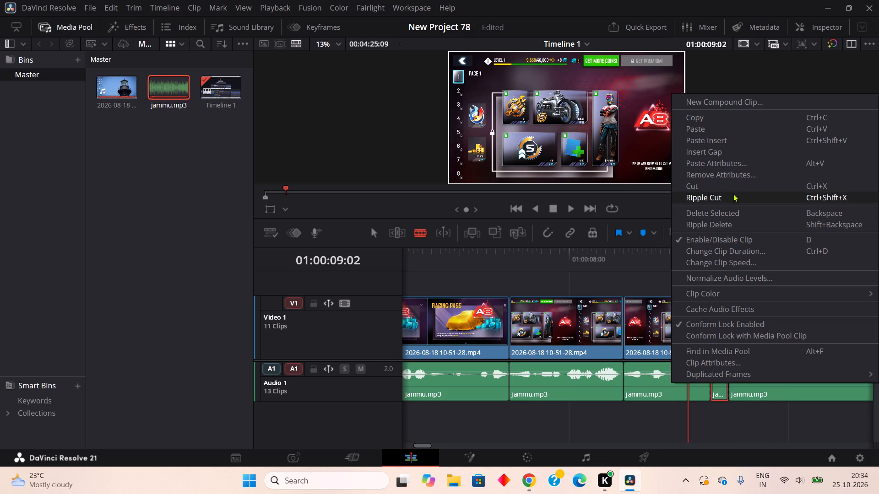
pyautogui.doubleClick(733, 193)
# Split jammu.mp3 at about 01:00:10:05 and 01:00:10:12, and ripple cut the pause between them.
pyautogui.click(812, 392)
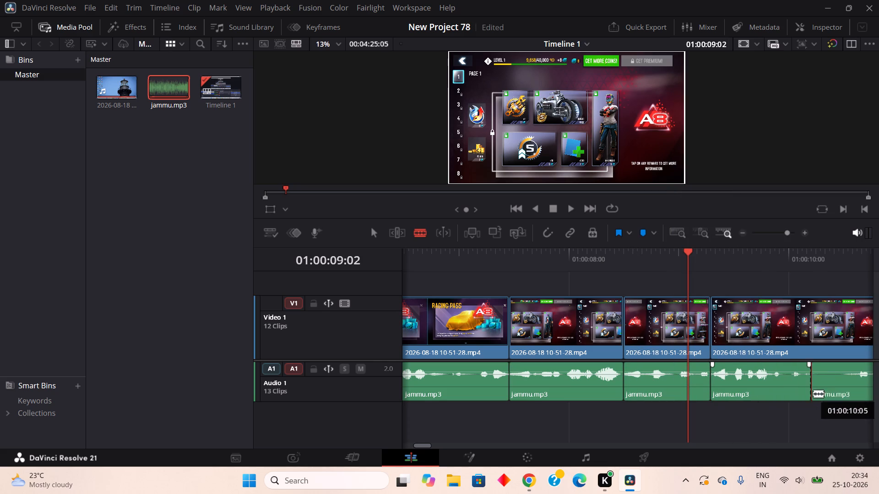
pyautogui.click(845, 397)
pyautogui.rightClick(836, 394)
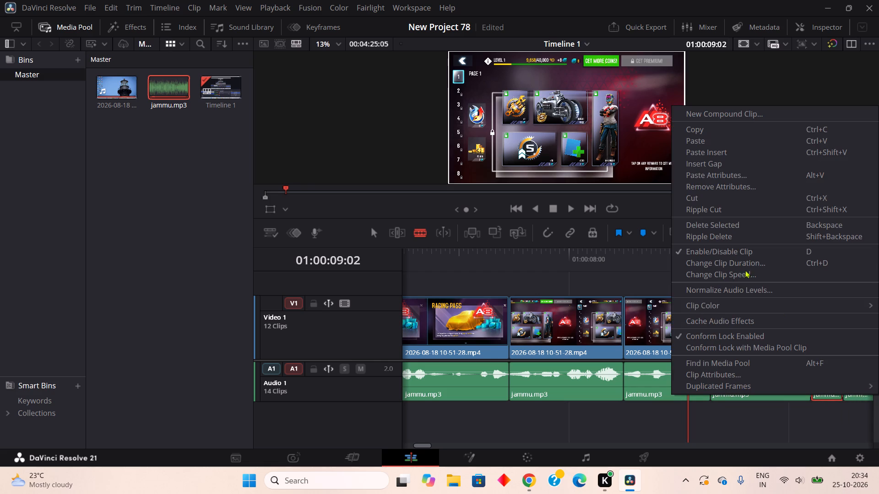
pyautogui.click(696, 209)
# Play on to 01:00:11:15, split jammu.mp3 at about 01:00:12:05, 01:00:12:06 and 01:00:12:15, and ripple cut both segments between the splits.
pyautogui.click(570, 208)
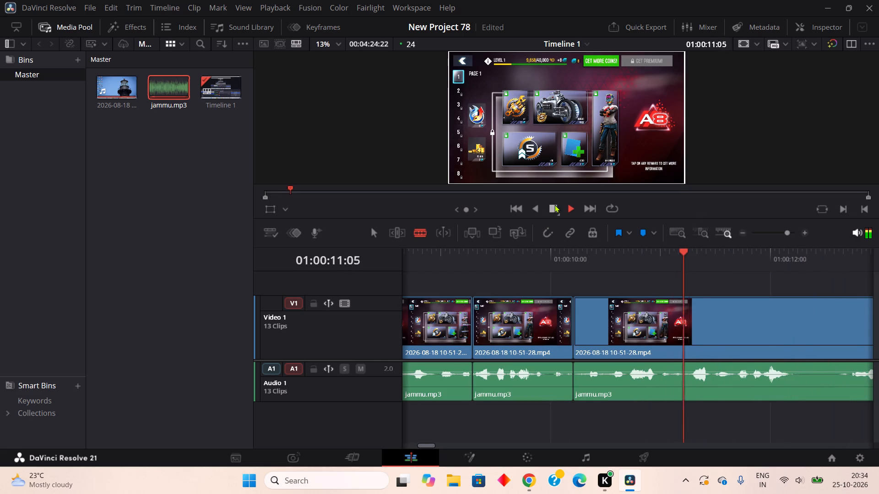
pyautogui.click(554, 204)
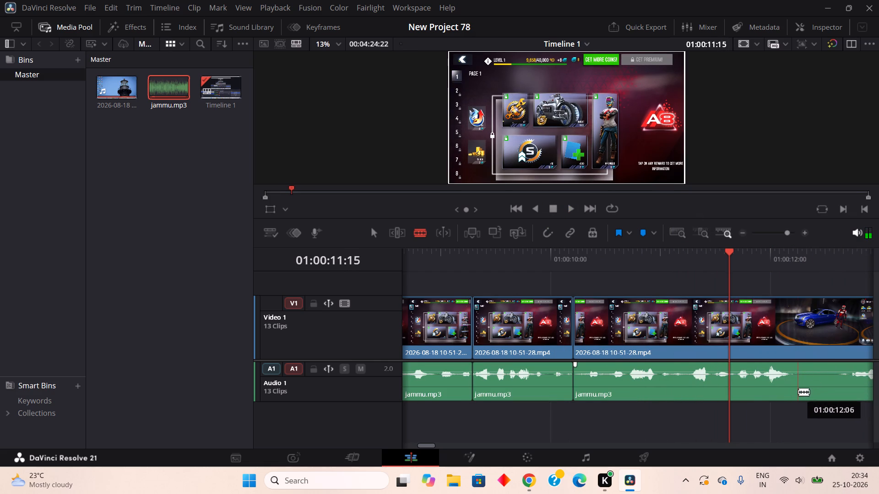
pyautogui.doubleClick(798, 394)
pyautogui.click(841, 387)
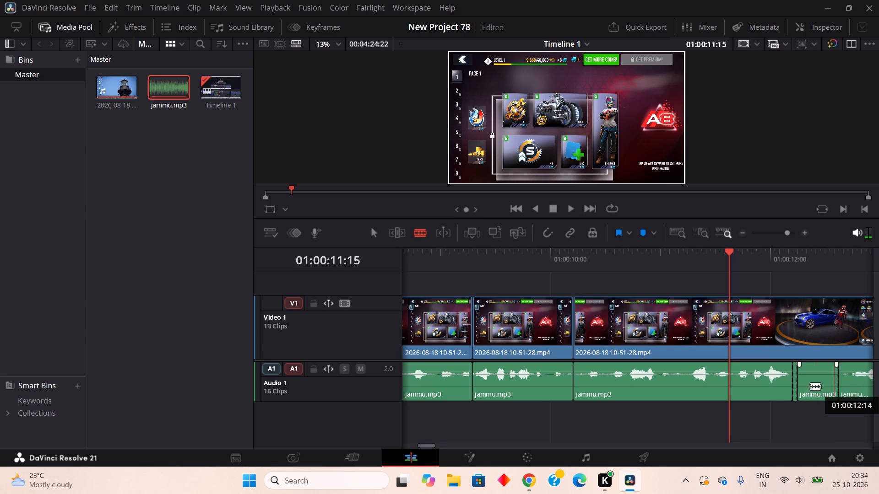
pyautogui.rightClick(791, 383)
pyautogui.rightClick(817, 374)
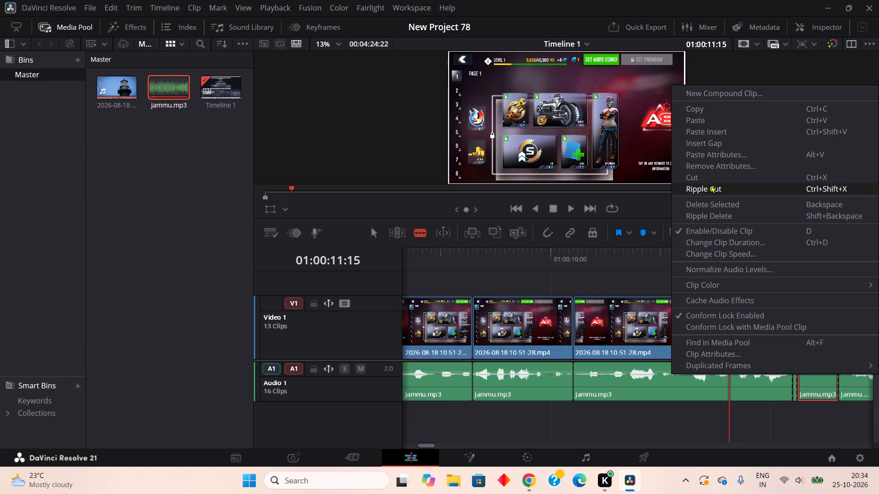
pyautogui.click(711, 185)
pyautogui.rightClick(793, 388)
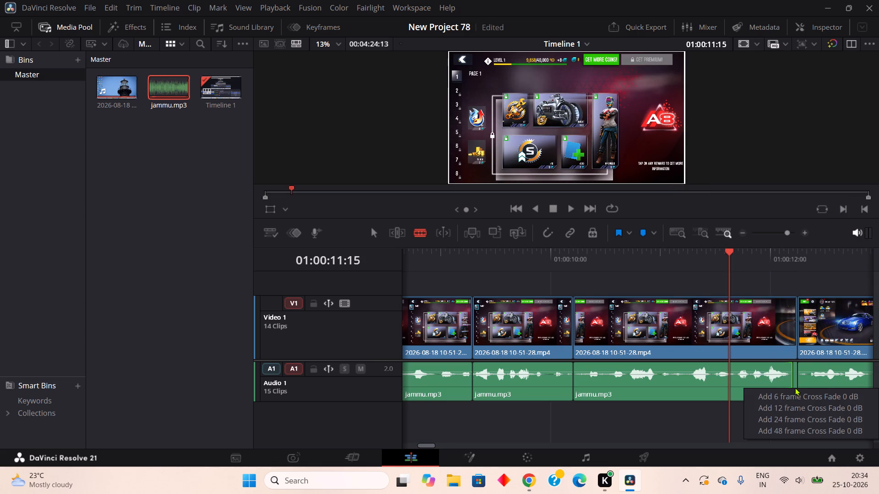
pyautogui.rightClick(796, 387)
pyautogui.click(718, 201)
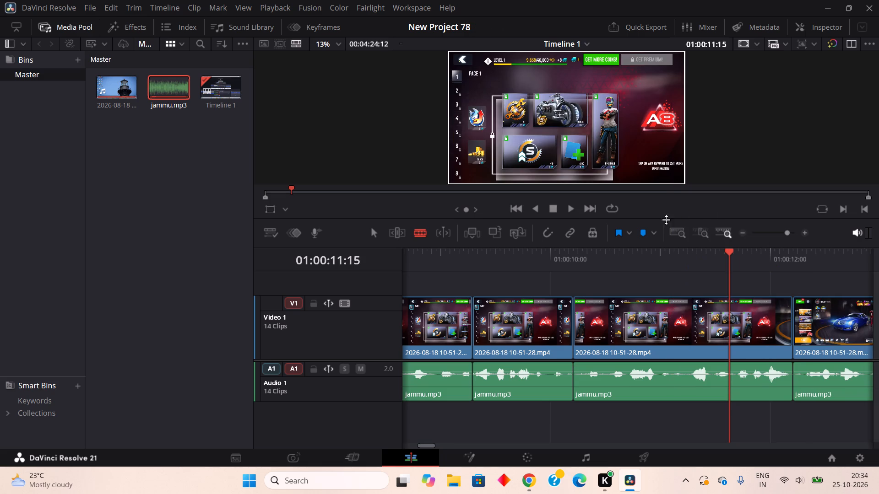
# Replay from 01:00:11:18 to about 01:00:15:15, split jammu.mp3 at about 01:00:14:21 and 01:00:14:22, and ripple cut the sliver between the splits.
pyautogui.doubleClick(571, 208)
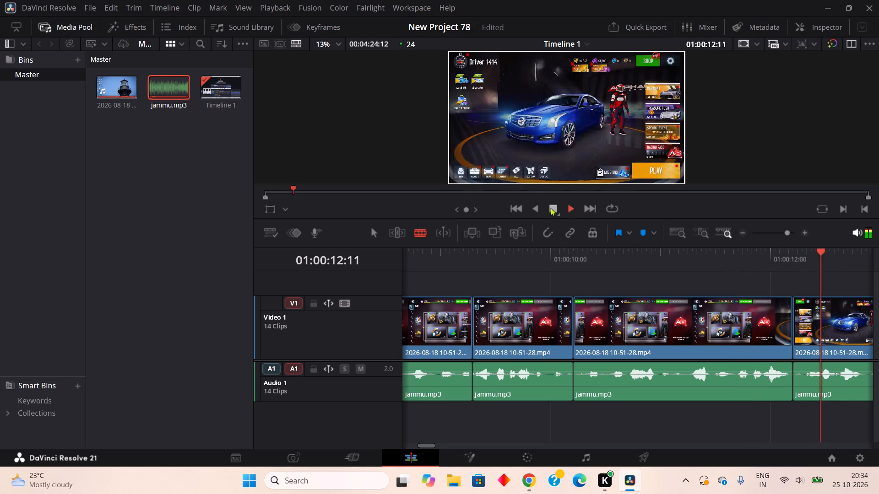
pyautogui.click(552, 208)
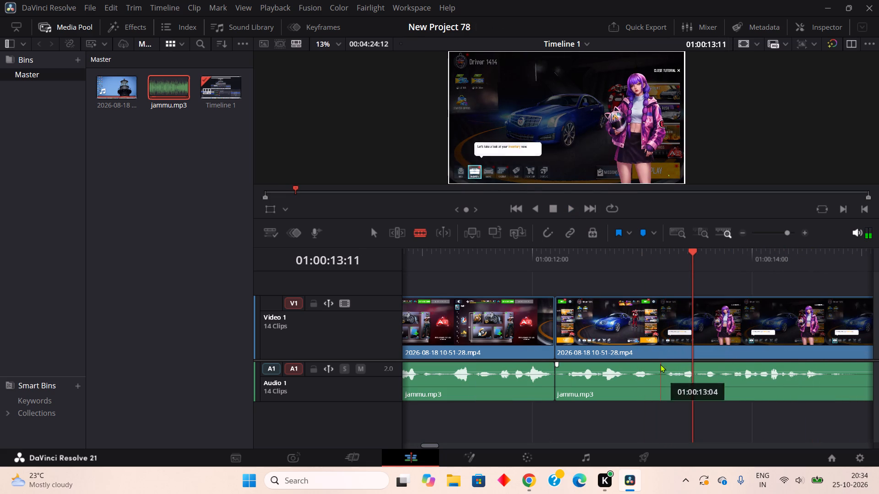
pyautogui.moveTo(694, 254); pyautogui.dragTo(505, 259)
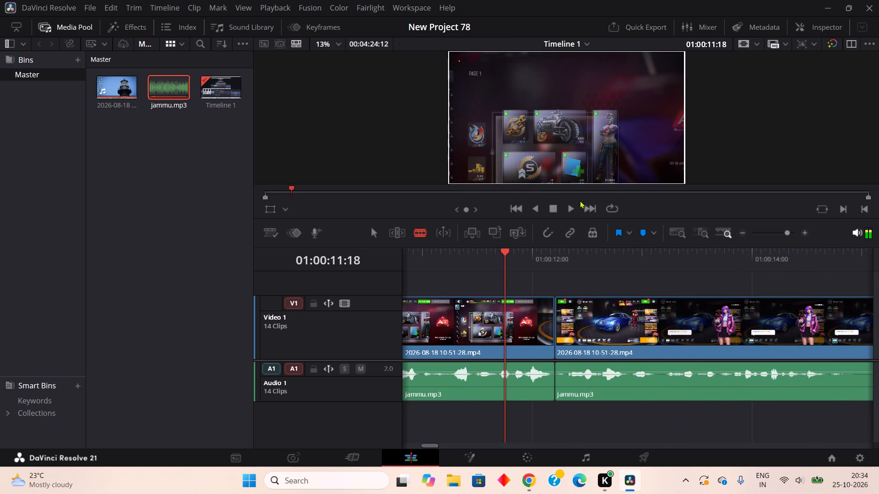
pyautogui.click(572, 207)
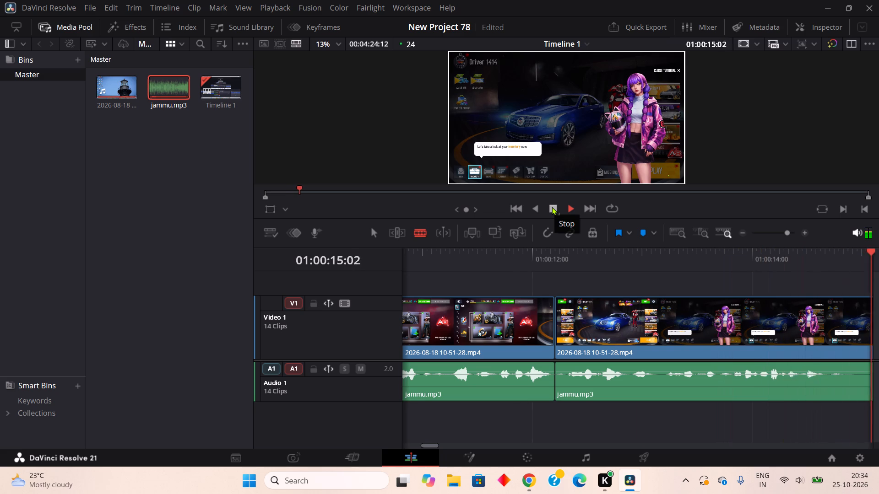
pyautogui.doubleClick(552, 207)
pyautogui.doubleClick(615, 392)
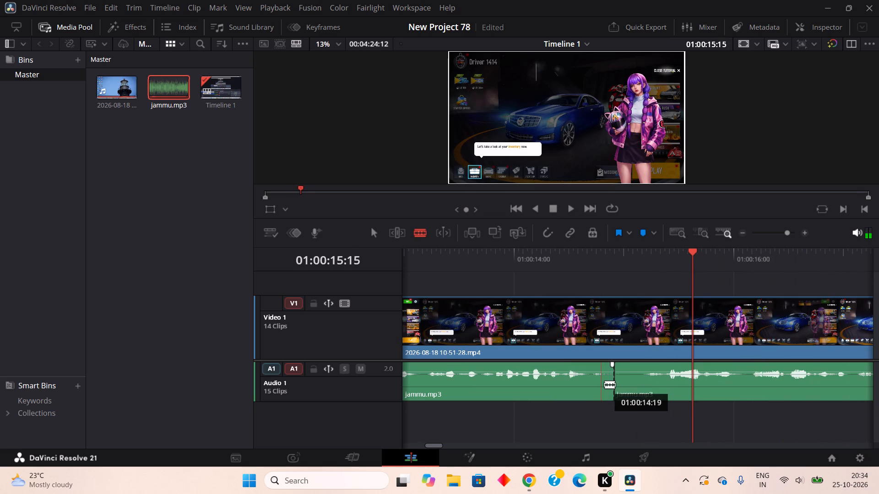
pyautogui.click(612, 392)
pyautogui.rightClick(612, 392)
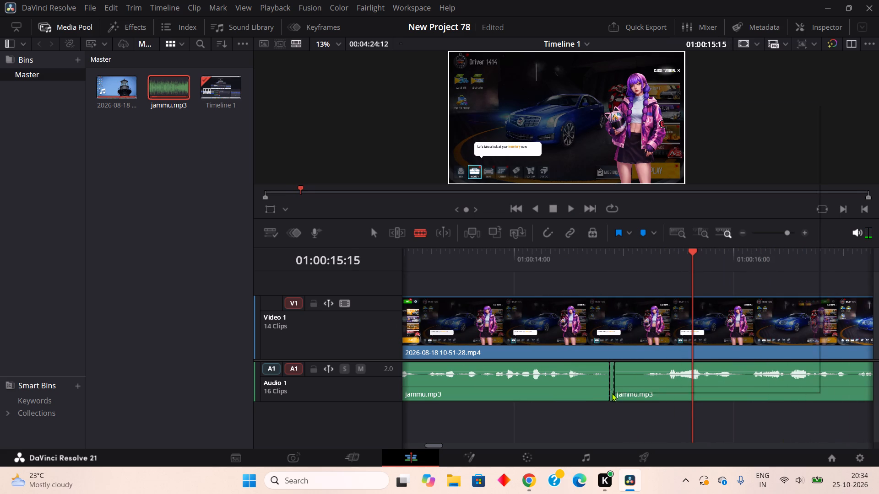
pyautogui.click(642, 209)
# Split jammu.mp3 at about 01:00:15:04 and ripple cut the silent segment between 01:00:14:21 and that split.
pyautogui.click(643, 392)
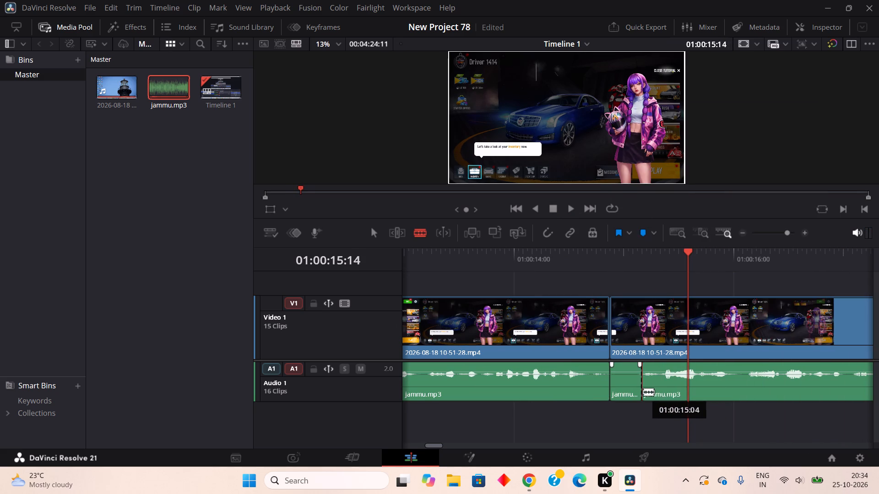
pyautogui.rightClick(639, 390)
pyautogui.rightClick(639, 387)
pyautogui.rightClick(620, 376)
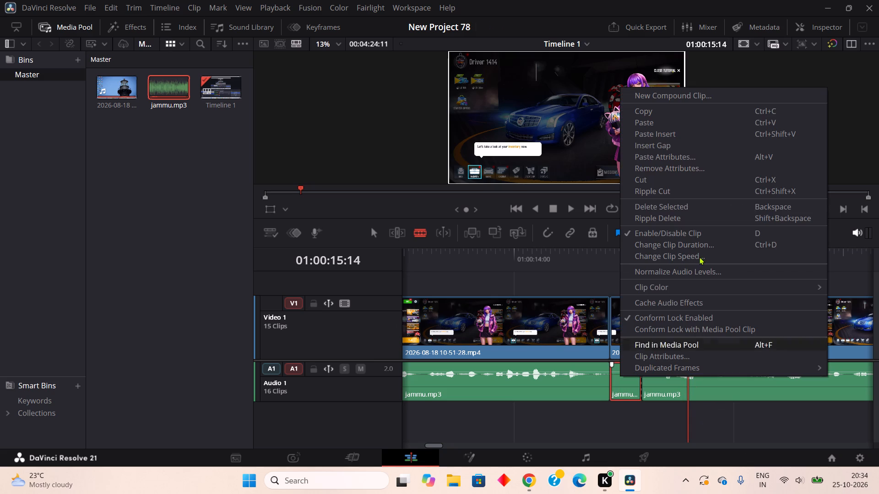
pyautogui.click(675, 195)
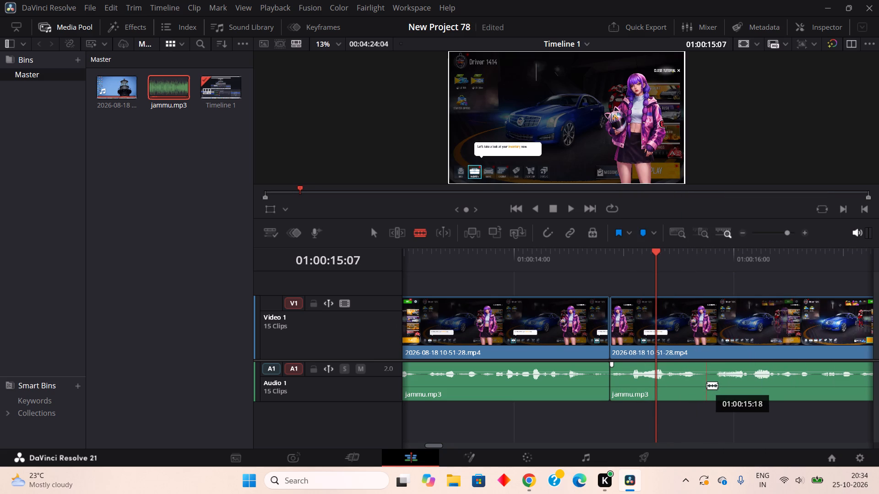
# Split jammu.mp3 at about 01:00:15:18 and 01:00:15:20, and ripple cut the pause between them.
pyautogui.click(707, 385)
pyautogui.click(717, 384)
pyautogui.rightClick(711, 387)
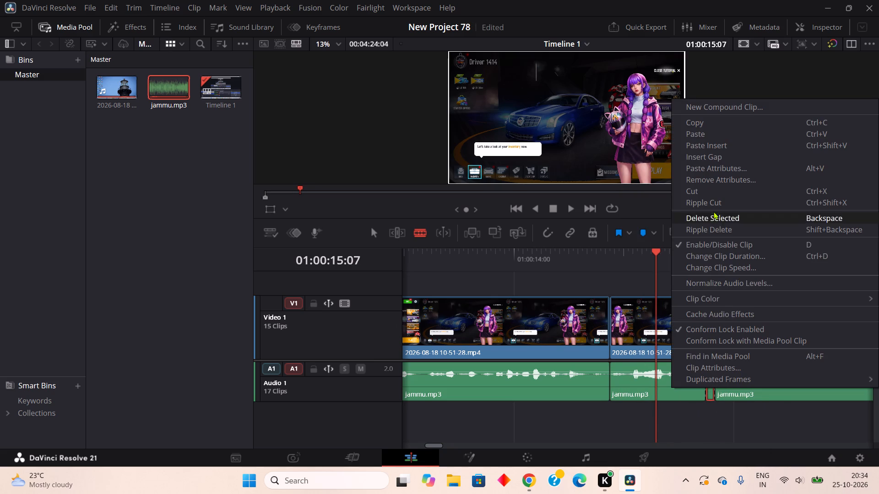
pyautogui.click(708, 204)
# Split jammu.mp3 at about 01:00:16:15 and 01:00:16:17, ripple cut the pause between them, and play on to 01:00:17:21.
pyautogui.click(804, 390)
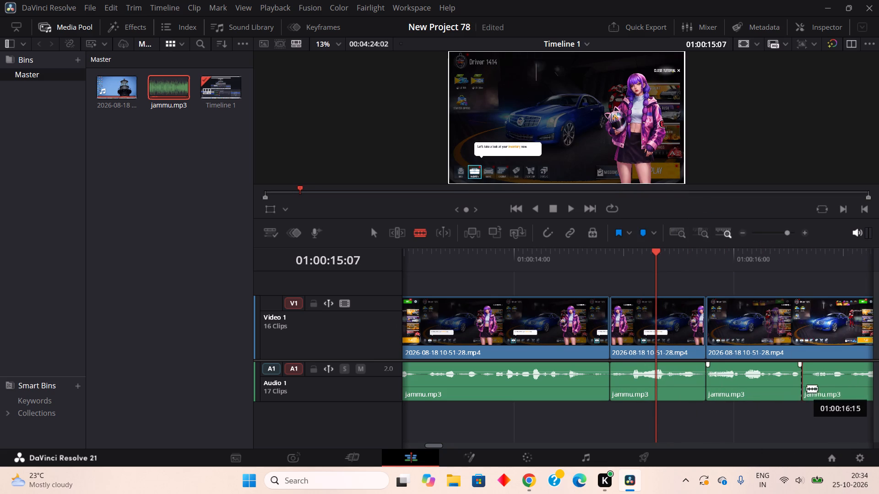
pyautogui.click(814, 386)
pyautogui.rightClick(808, 389)
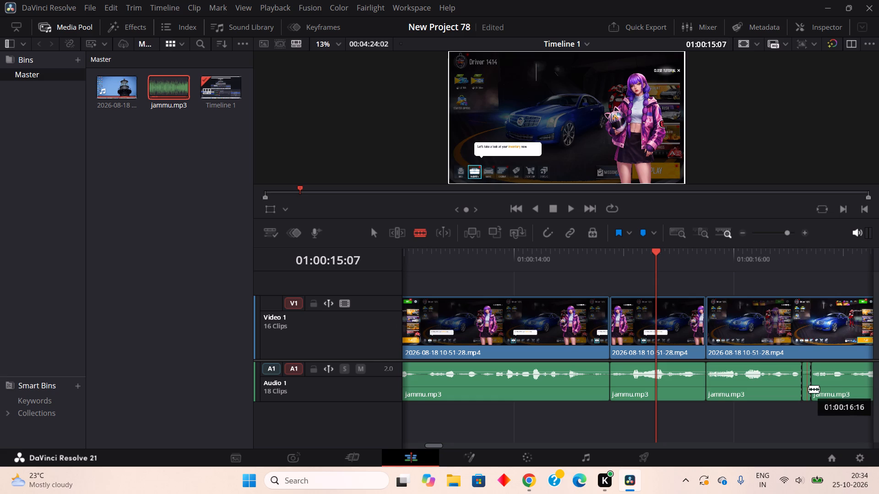
pyautogui.doubleClick(776, 204)
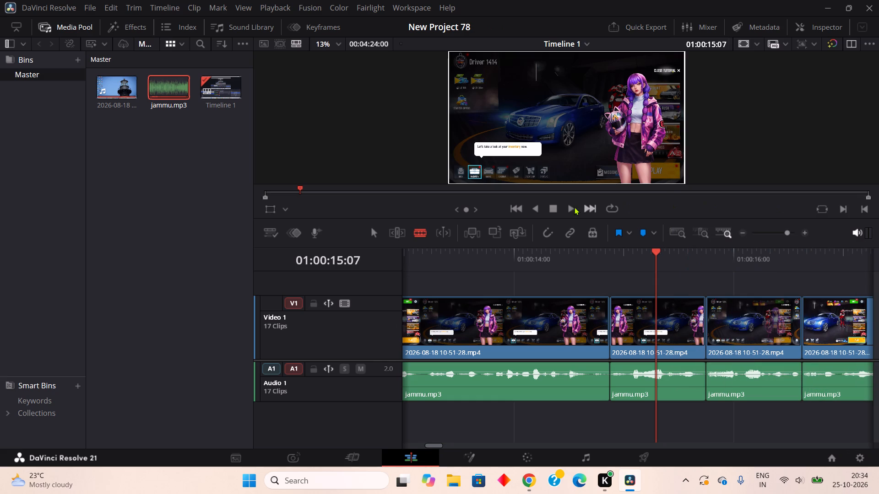
pyautogui.click(570, 207)
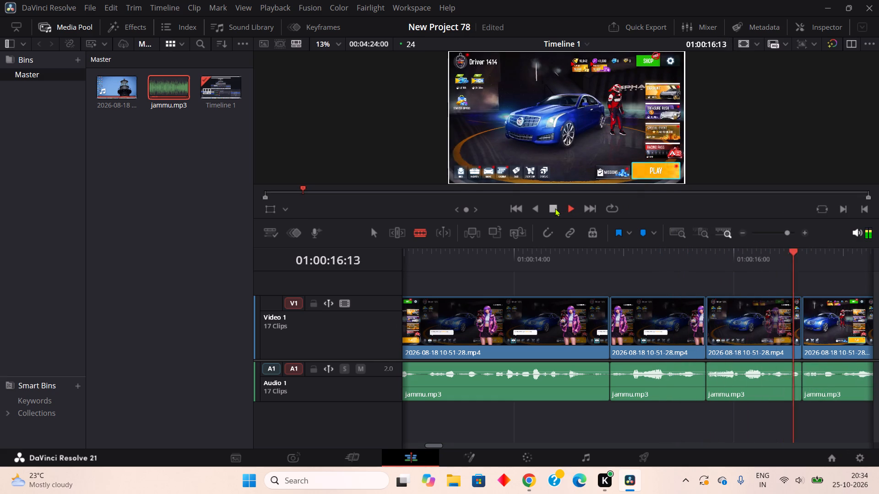
pyautogui.click(555, 208)
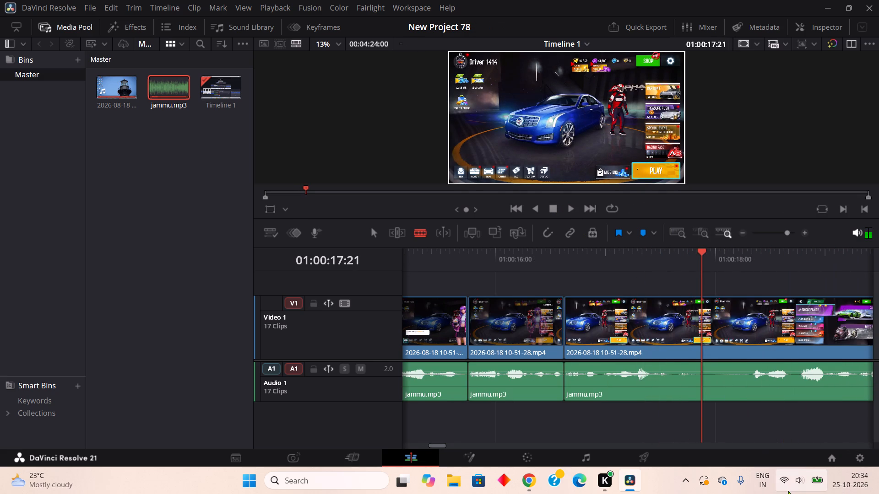
# Set the Windows system volume to slightly under half and return to the timeline.
pyautogui.click(788, 491)
pyautogui.doubleClick(757, 408)
pyautogui.click(735, 215)
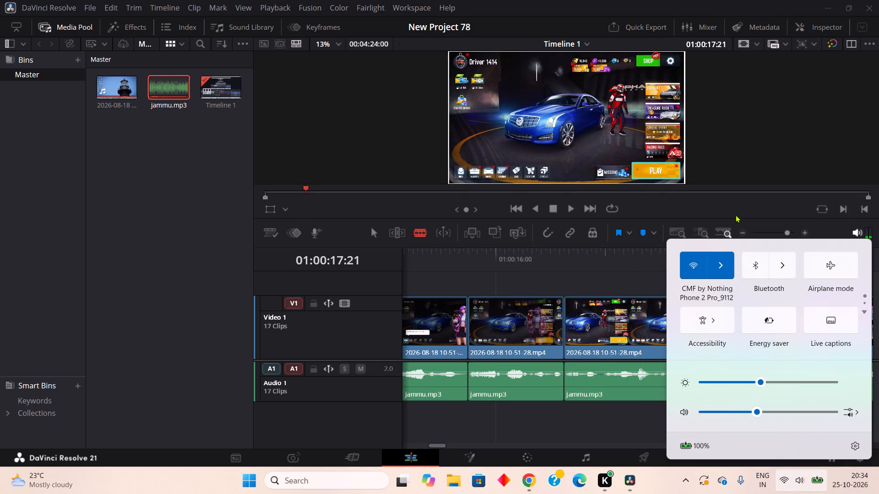
# Replay from 01:00:16:07 to about 01:00:18:15, split jammu.mp3 at about 01:00:17:19 and 01:00:18:08, and ripple cut the pause between the splits.
pyautogui.moveTo(703, 272); pyautogui.dragTo(527, 288)
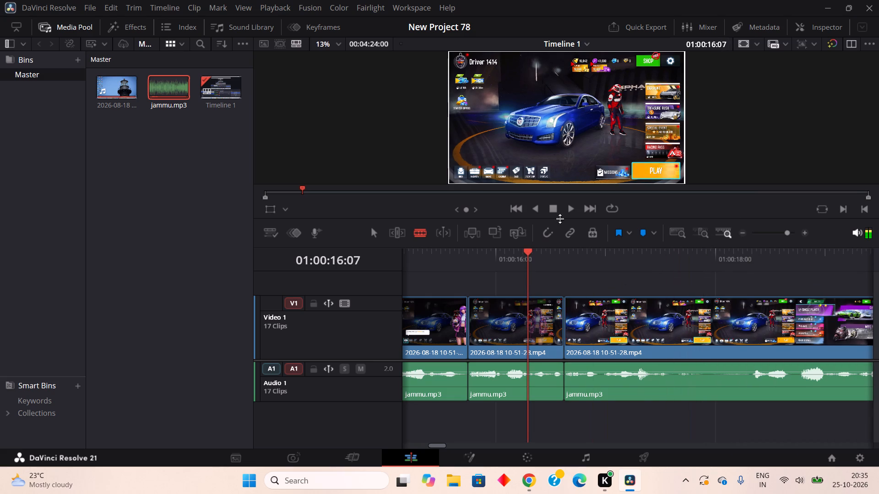
pyautogui.click(569, 209)
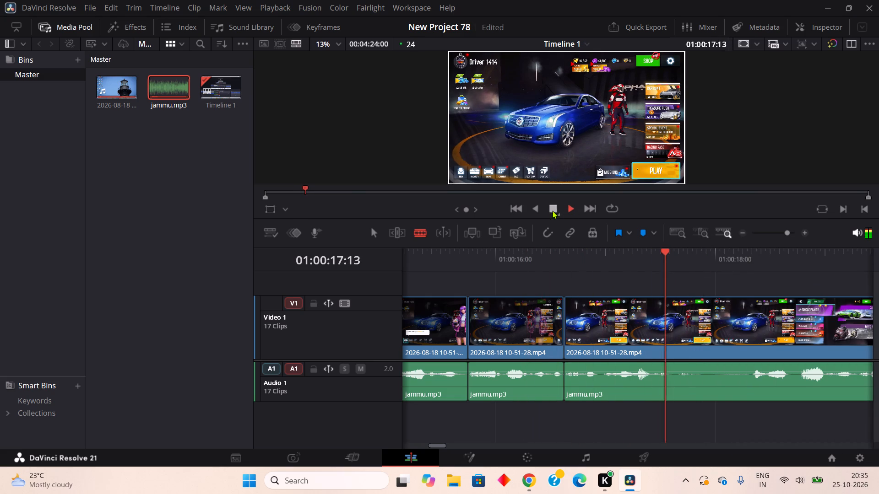
pyautogui.doubleClick(552, 210)
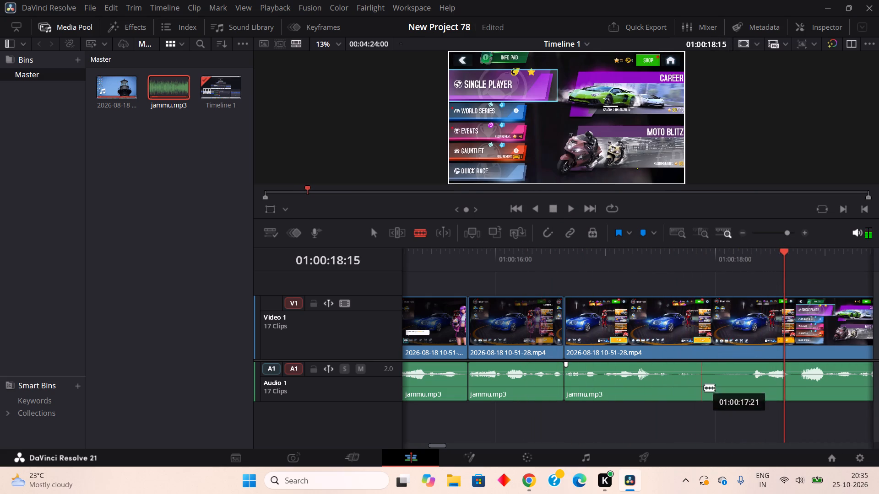
pyautogui.click(695, 391)
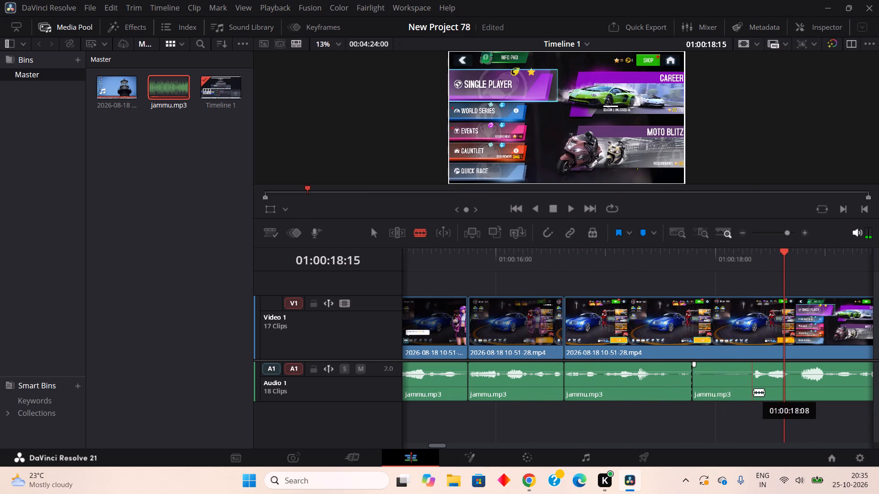
pyautogui.click(754, 392)
pyautogui.rightClick(739, 393)
pyautogui.click(757, 204)
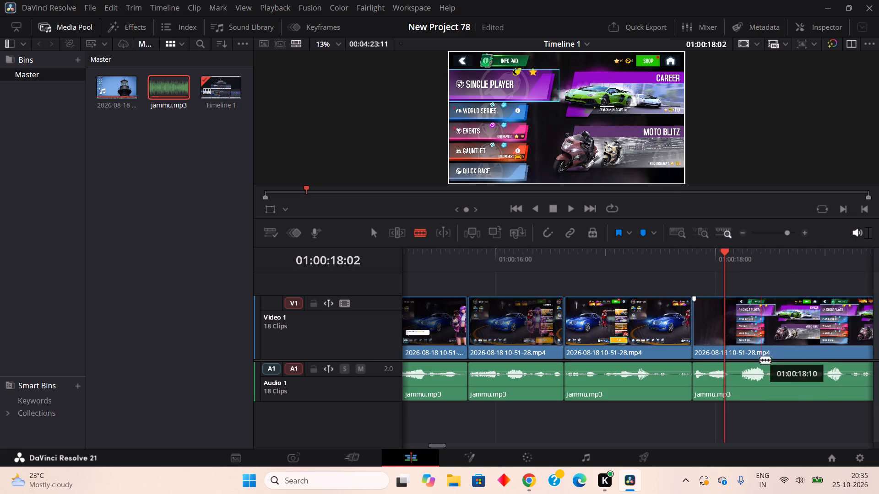
# Split jammu.mp3 at about 01:00:18:03 and 01:00:18:06, and ripple cut the pause between them.
pyautogui.click(732, 382)
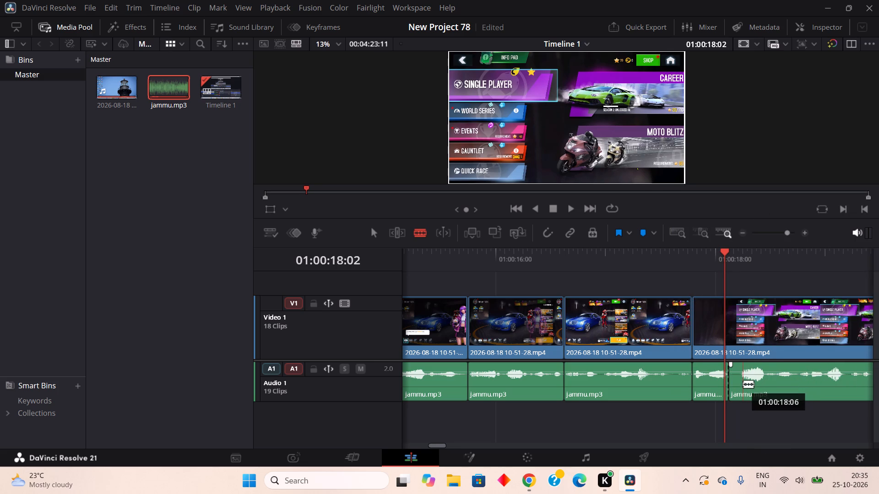
pyautogui.click(743, 384)
pyautogui.rightClick(738, 383)
pyautogui.click(726, 192)
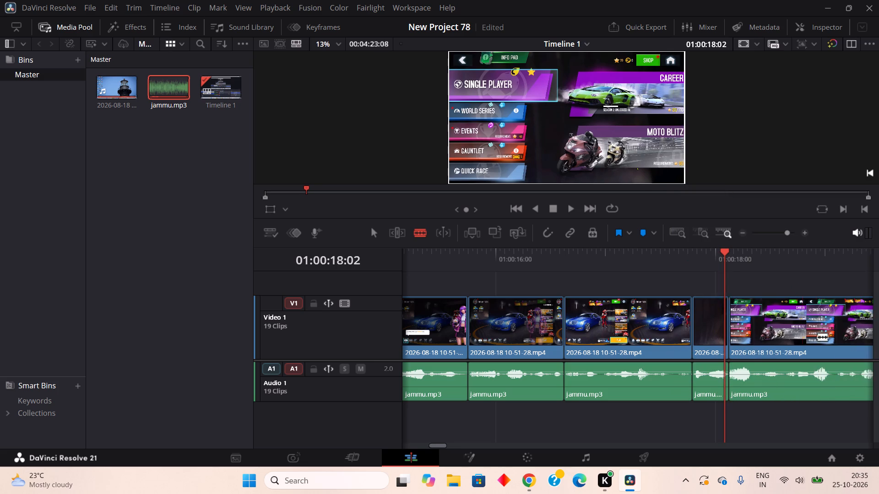
# Split jammu.mp3 at about 01:00:19:01 and 01:00:19:03, and ripple cut the short segment between them.
pyautogui.doubleClick(831, 390)
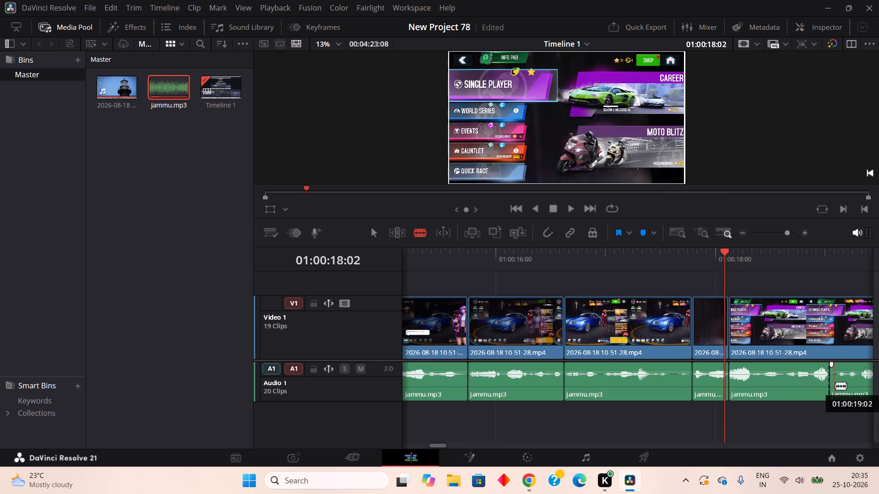
pyautogui.click(841, 382)
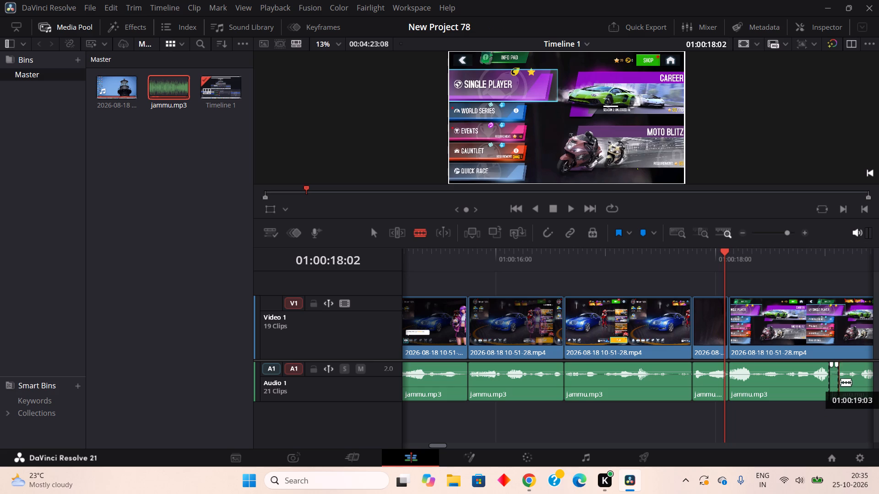
pyautogui.rightClick(839, 383)
pyautogui.rightClick(837, 384)
pyautogui.rightClick(836, 378)
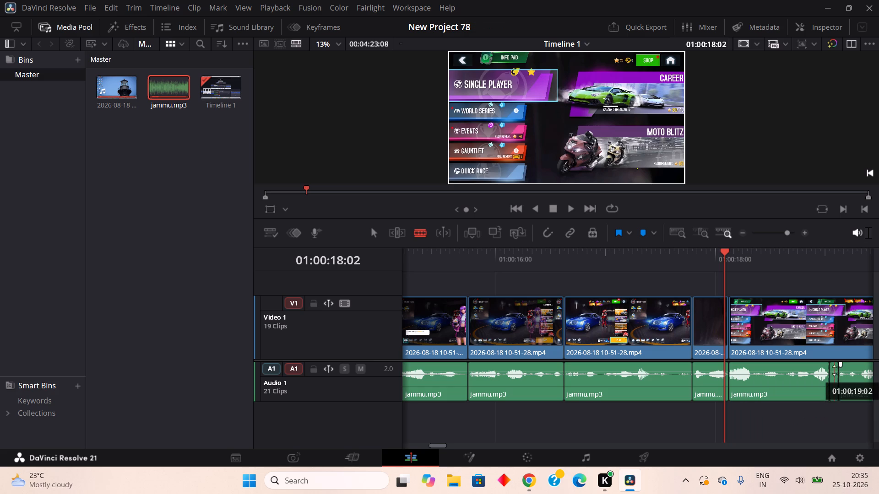
pyautogui.rightClick(834, 370)
pyautogui.click(695, 184)
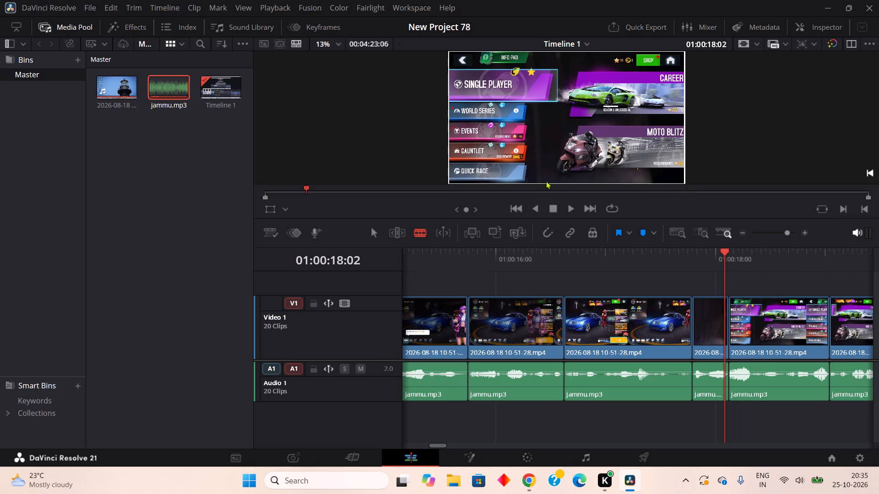
# Play on to about 01:00:20:18, split jammu.mp3 at about 01:00:20:09 and 01:00:20:14, and ripple cut the pause between the splits.
pyautogui.doubleClick(572, 204)
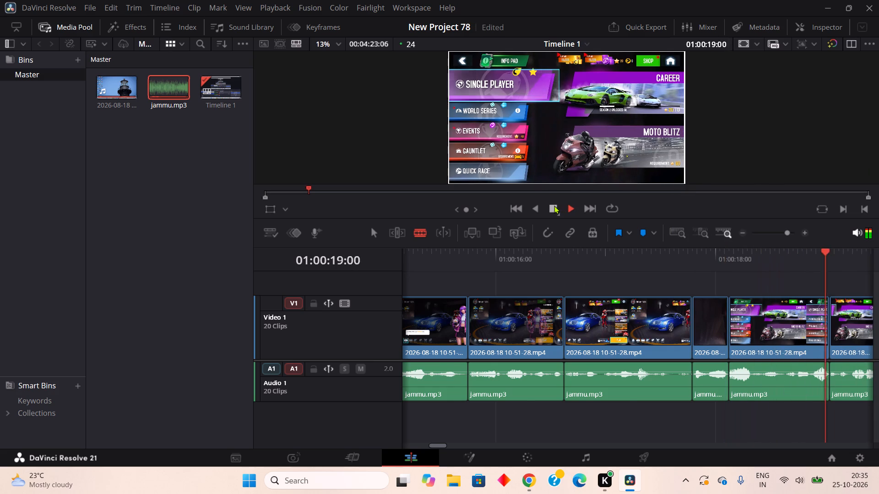
pyautogui.click(553, 205)
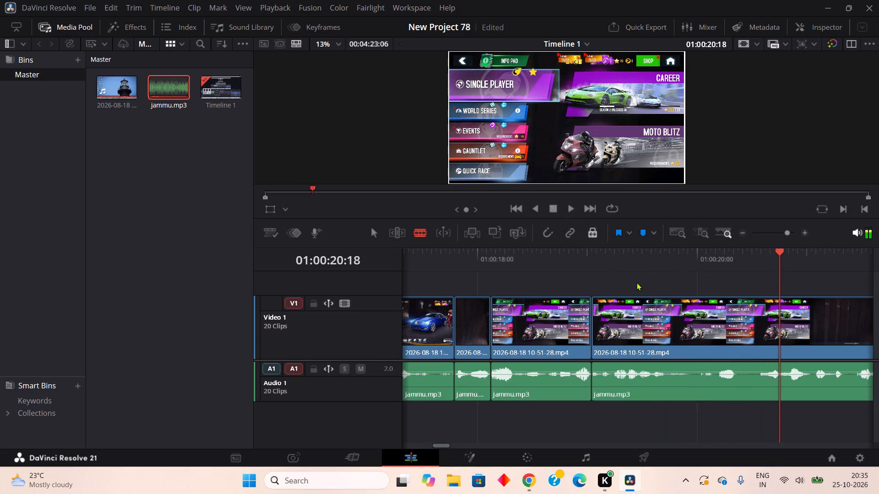
pyautogui.click(741, 381)
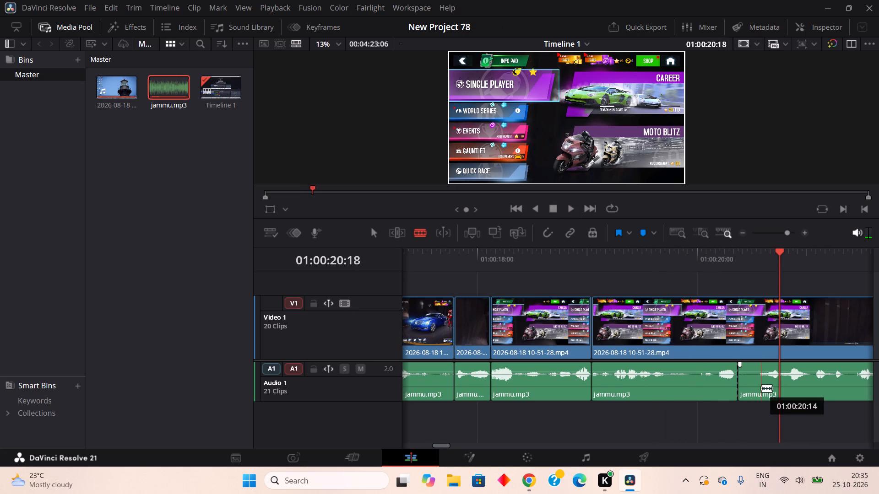
pyautogui.click(761, 389)
pyautogui.rightClick(755, 388)
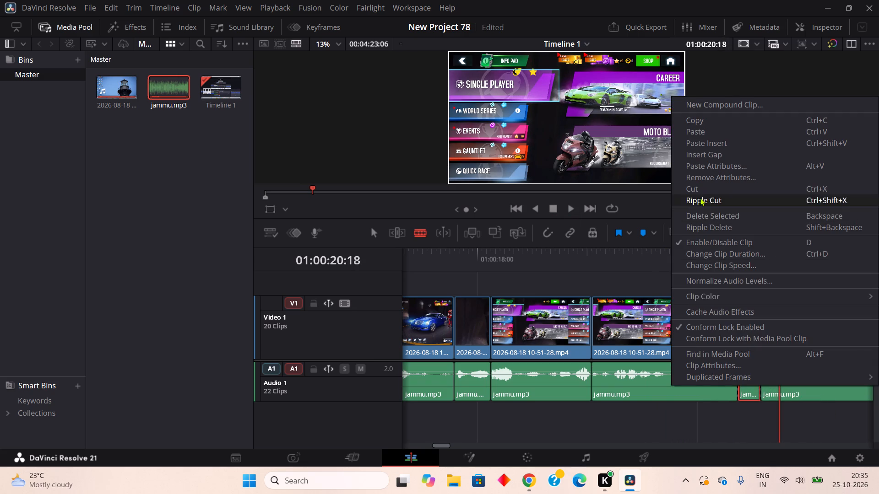
pyautogui.click(700, 198)
# Split jammu.mp3 at about 01:00:21:03 and 01:00:21:06, and ripple cut the pause between them.
pyautogui.click(822, 396)
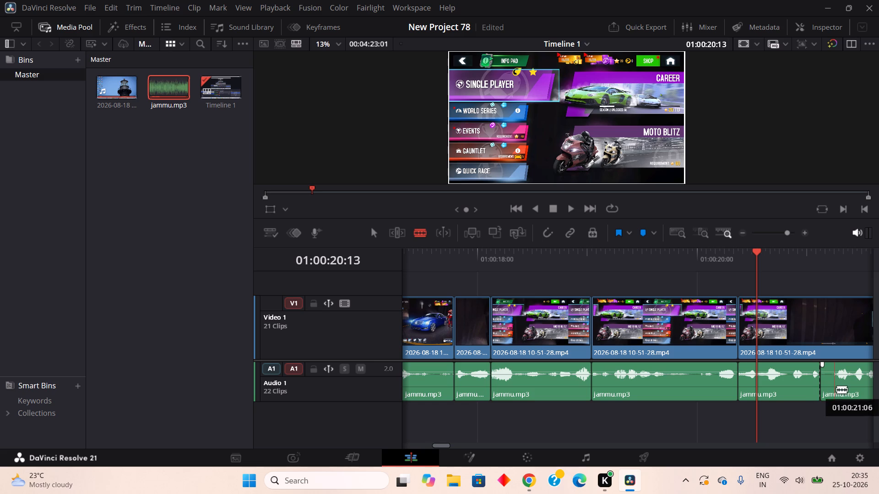
pyautogui.doubleClick(838, 390)
pyautogui.rightClick(829, 390)
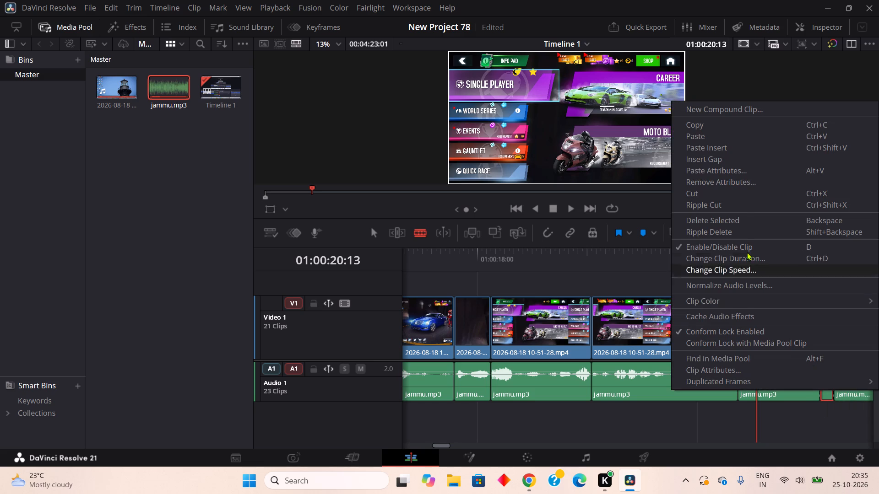
pyautogui.doubleClick(739, 204)
# Play on to about 01:00:22:11, split jammu.mp3 at about 01:00:22:03 and 01:00:22:10, and ripple cut the pause between the splits.
pyautogui.doubleClick(568, 207)
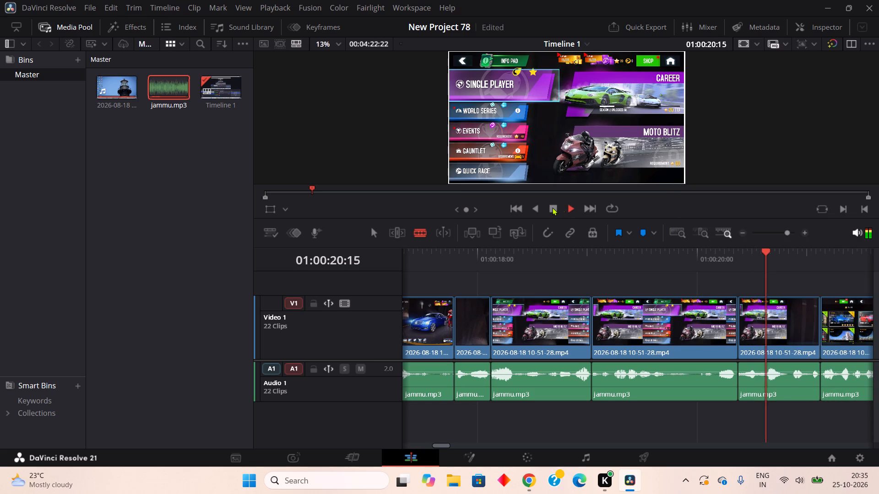
pyautogui.click(552, 208)
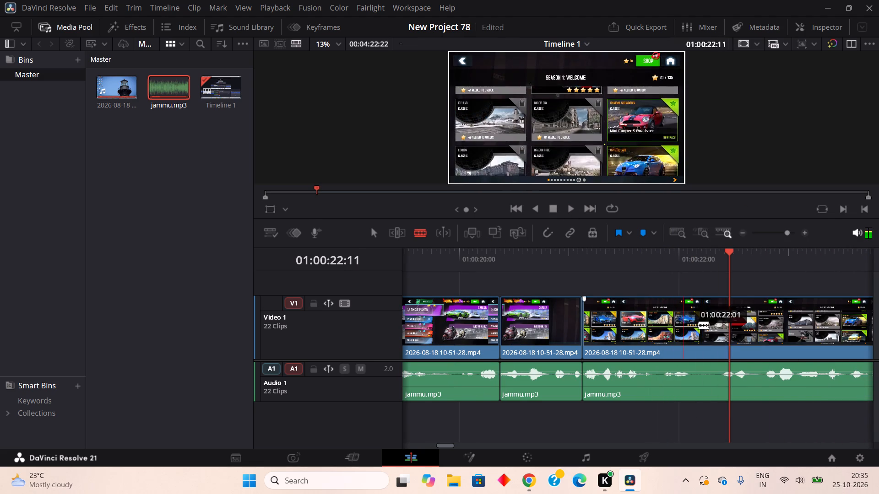
pyautogui.click(695, 392)
pyautogui.click(726, 393)
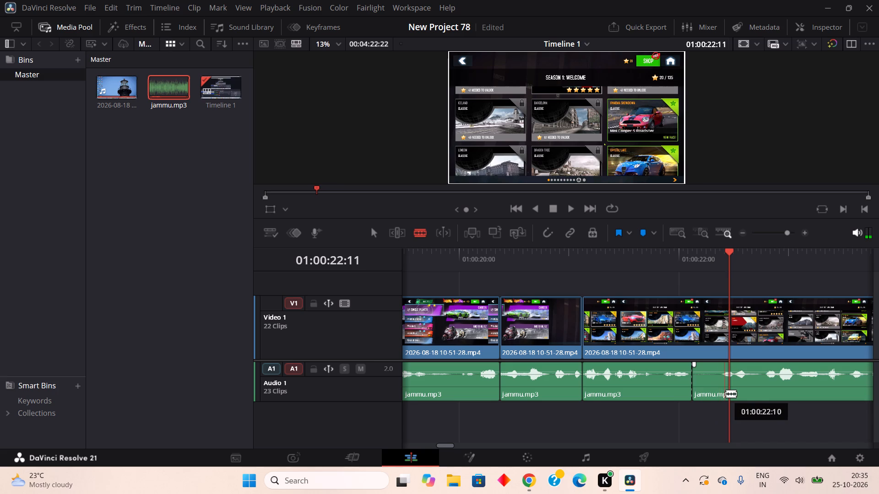
pyautogui.rightClick(710, 392)
pyautogui.doubleClick(688, 208)
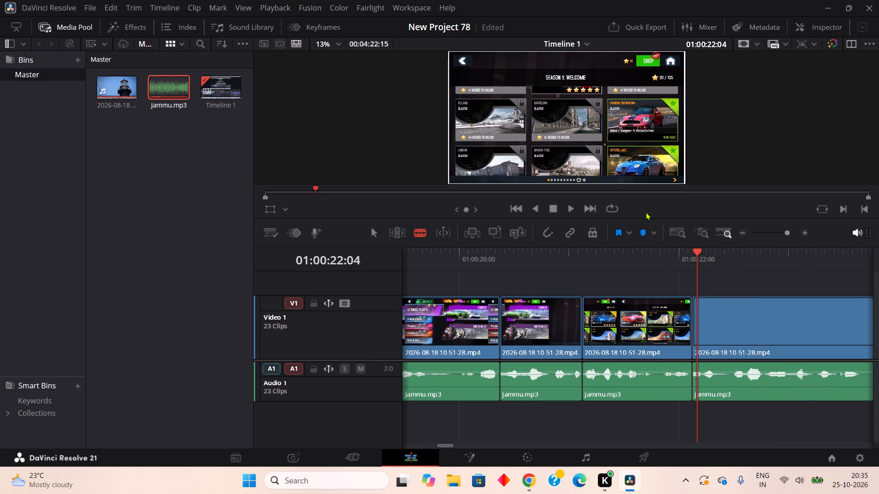
# Play on to about 01:00:24:10, split jammu.mp3 at about 01:00:23:16 and 01:00:23:21, and ripple cut the pause between the splits.
pyautogui.click(567, 206)
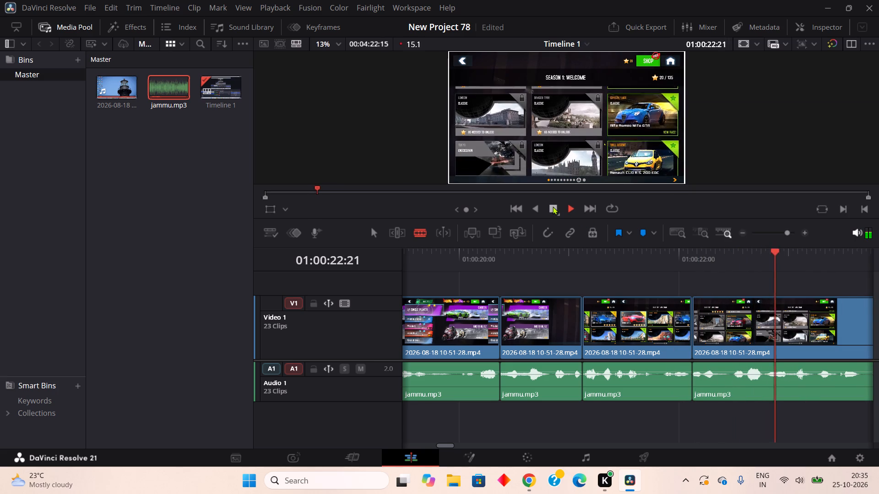
pyautogui.doubleClick(553, 206)
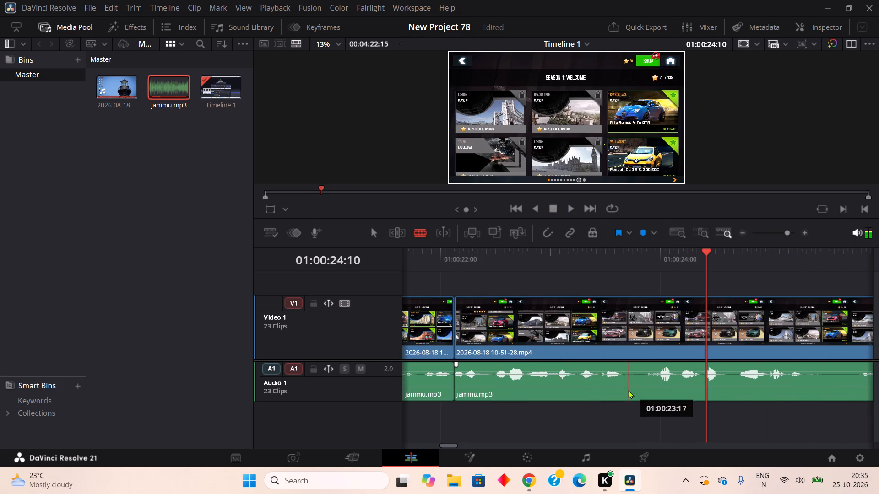
pyautogui.click(628, 390)
pyautogui.click(650, 391)
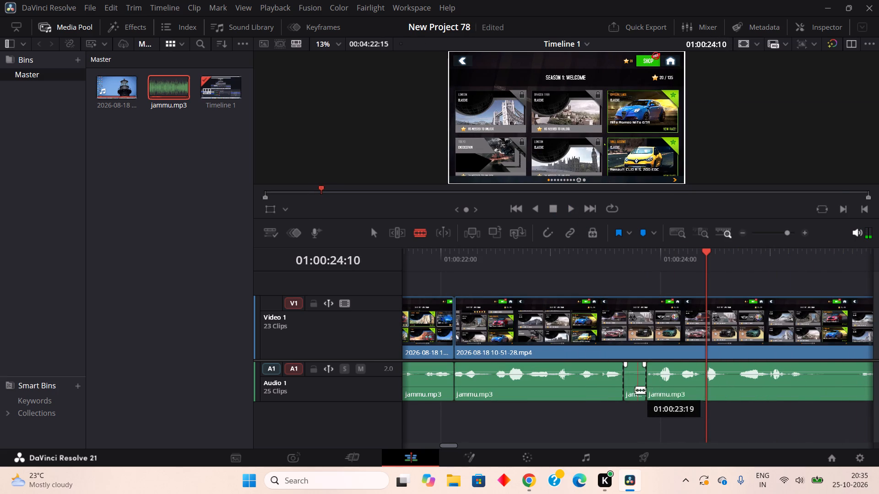
pyautogui.rightClick(634, 389)
pyautogui.click(660, 203)
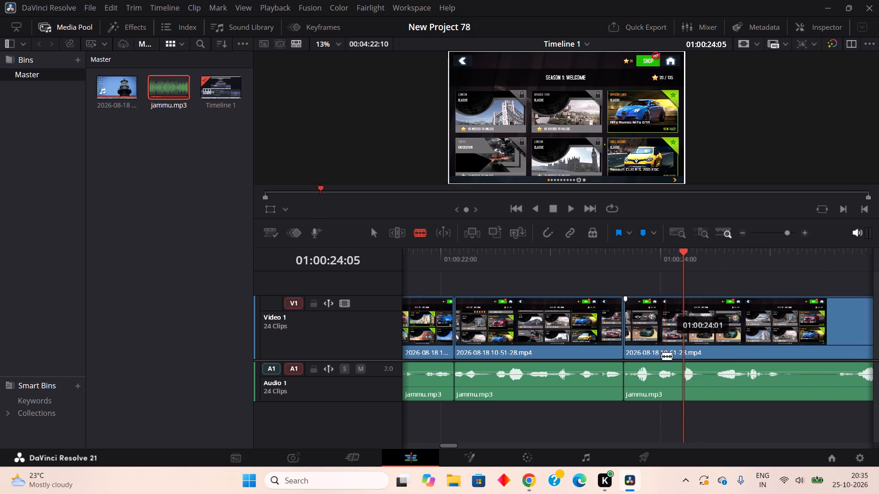
# Split jammu.mp3 at about 01:00:24:09 and 01:00:24:12, and ripple cut the short pause between them.
pyautogui.click(703, 388)
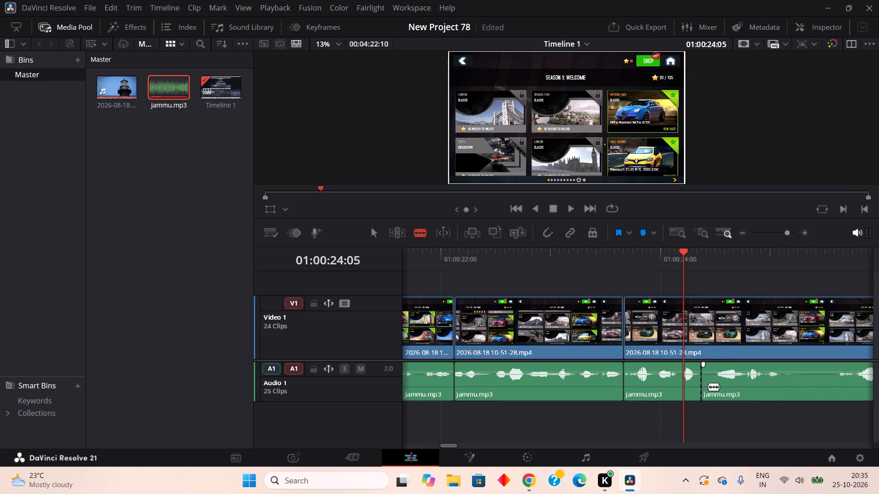
pyautogui.click(719, 387)
pyautogui.rightClick(712, 387)
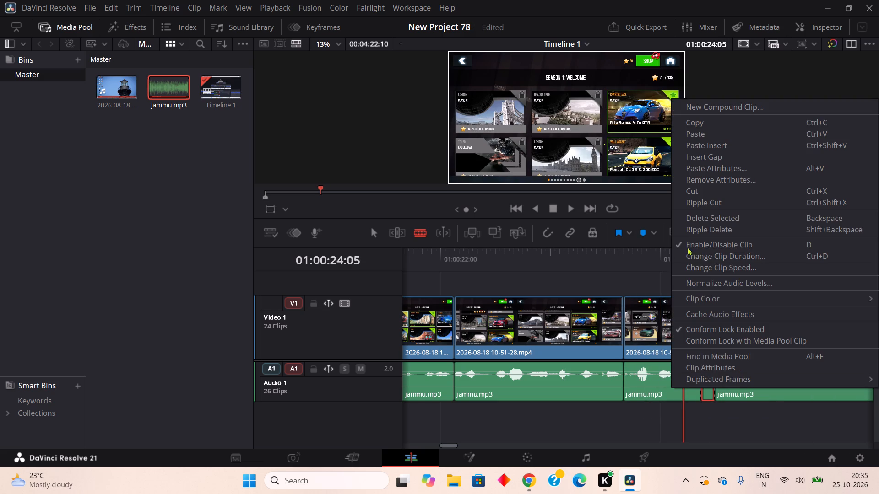
pyautogui.moveTo(702, 195); pyautogui.dragTo(711, 204)
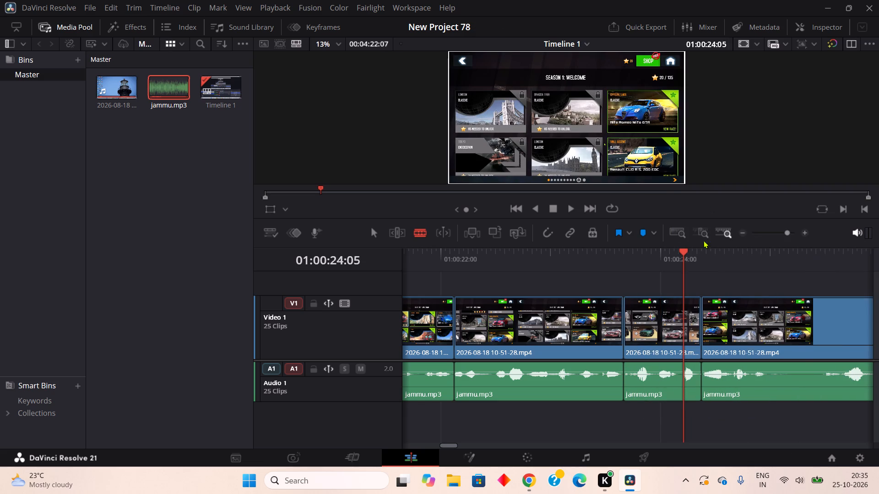
# Split jammu.mp3 at about 01:00:25:00 and 01:00:25:12, and ripple cut the pause between them.
pyautogui.doubleClick(773, 382)
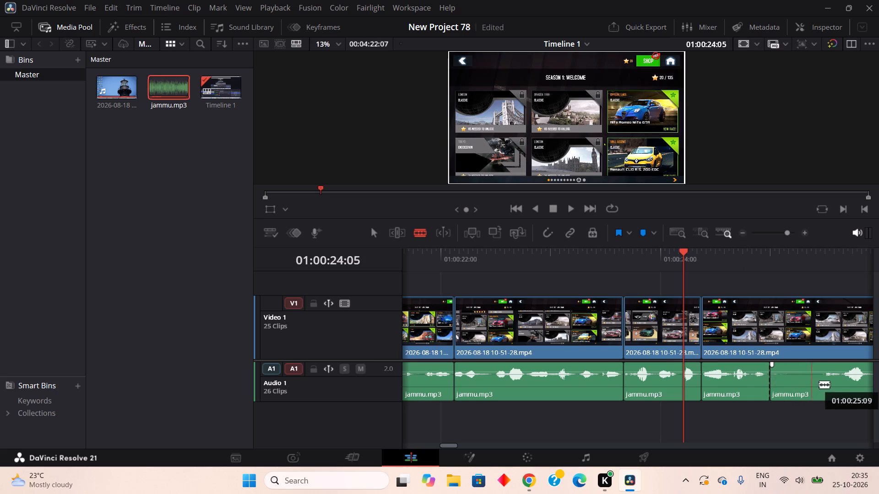
pyautogui.doubleClick(828, 387)
pyautogui.rightClick(814, 389)
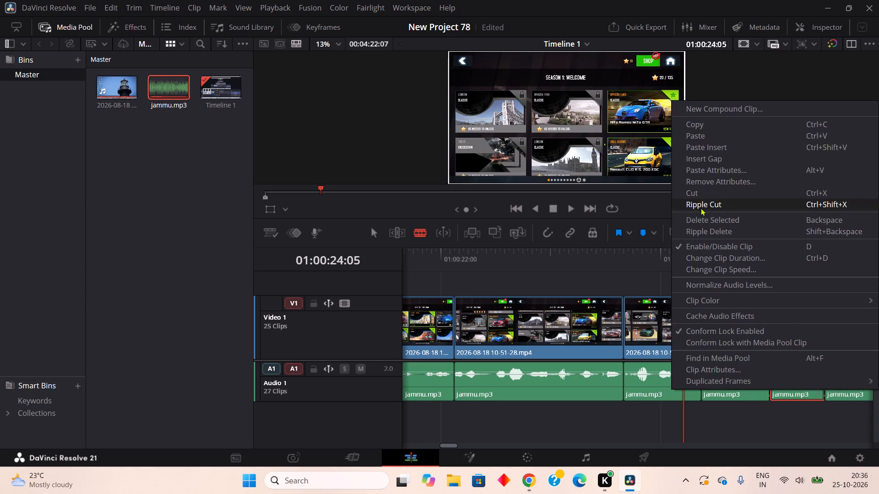
pyautogui.click(699, 203)
# Play on to about 01:00:26:14, split jammu.mp3 at about 01:00:25:21 and 01:00:26:00, and ripple cut the pause between the splits.
pyautogui.doubleClick(561, 205)
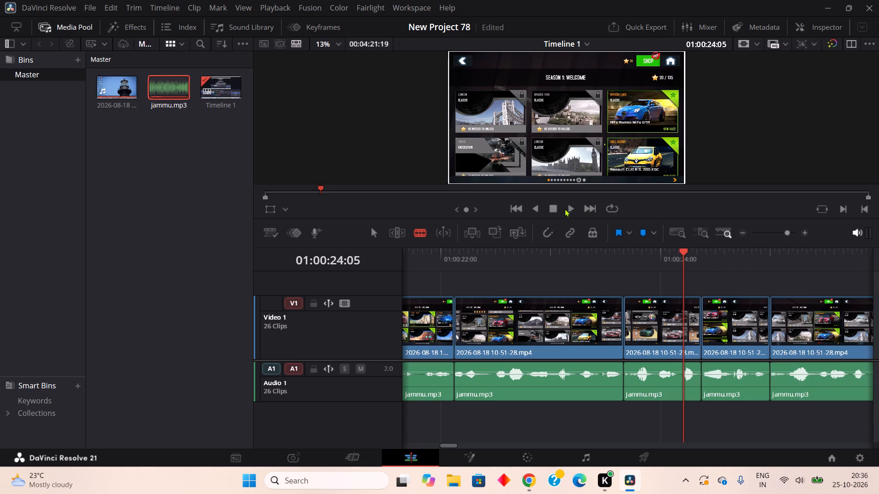
pyautogui.doubleClick(567, 209)
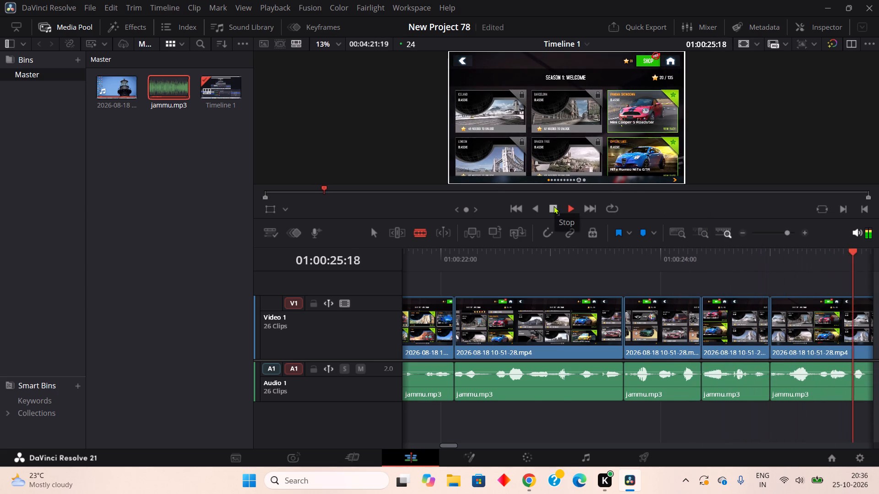
pyautogui.click(553, 206)
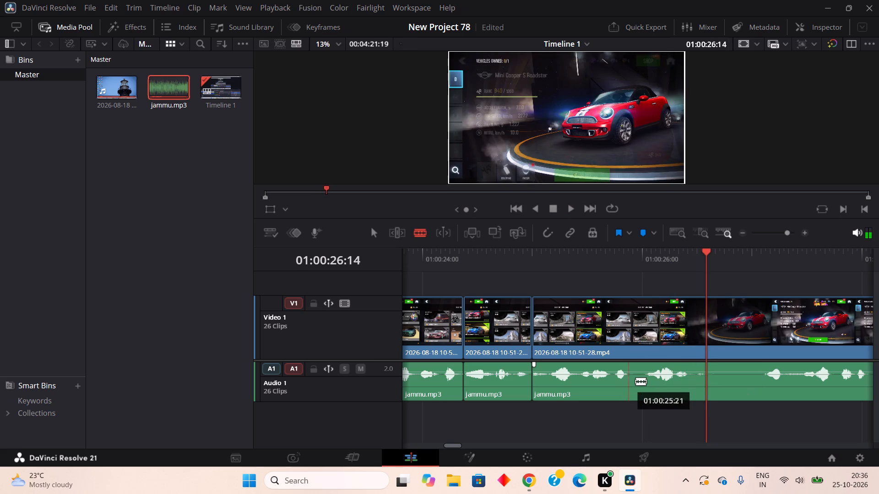
pyautogui.doubleClick(631, 385)
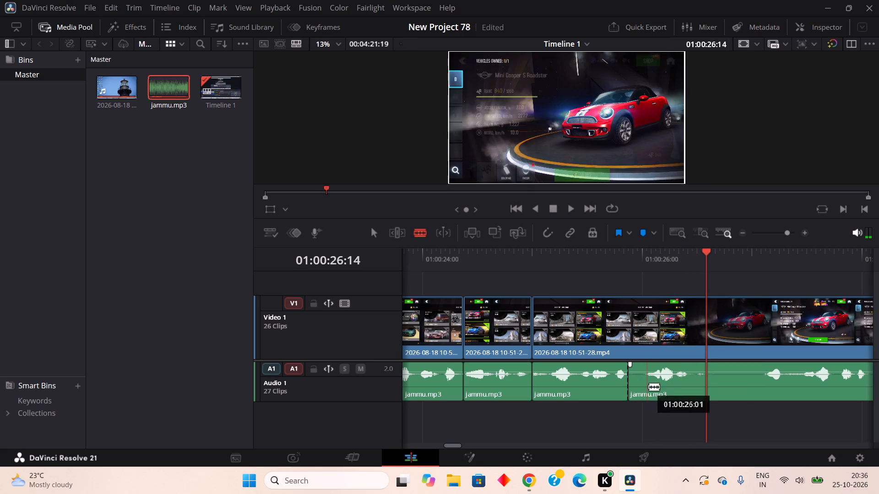
pyautogui.click(646, 387)
pyautogui.rightClick(641, 387)
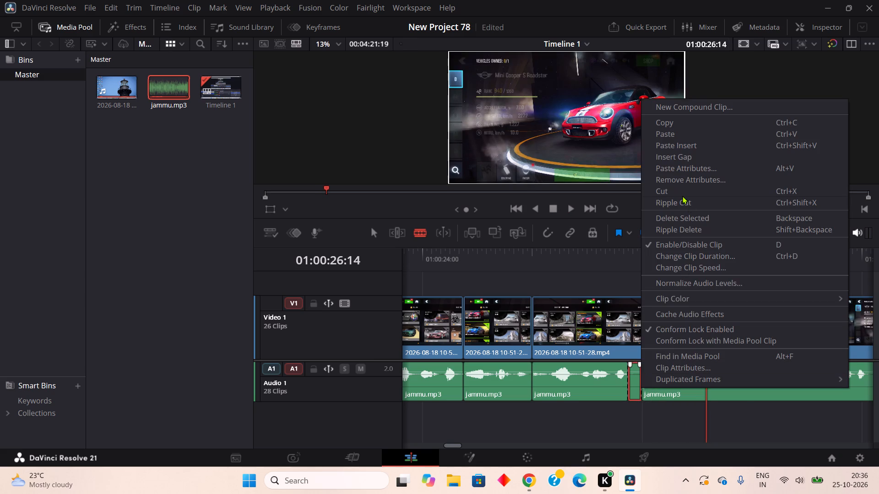
pyautogui.doubleClick(682, 206)
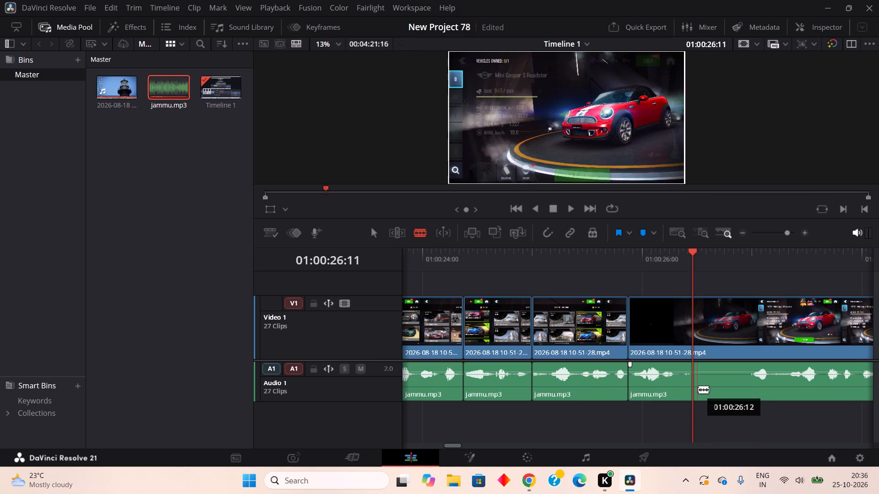
# Split jammu.mp3 at about 01:00:26:11 and 01:00:27:00, and ripple cut the silent segment between them.
pyautogui.doubleClick(693, 384)
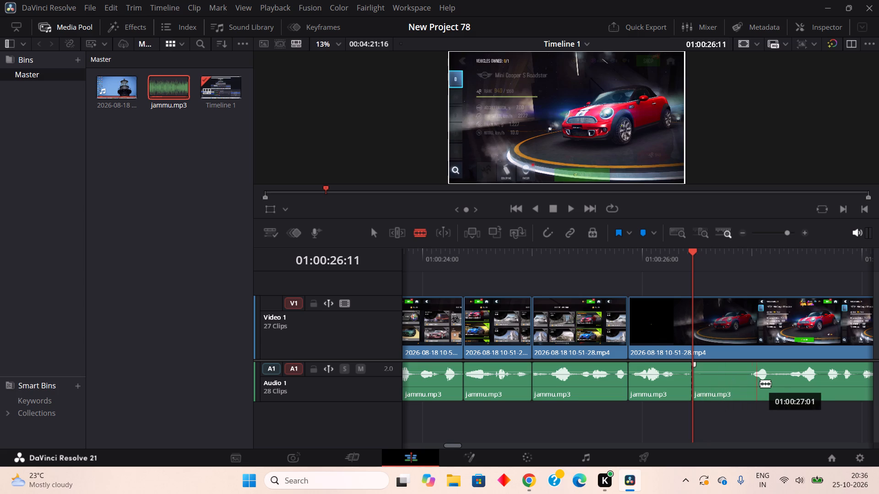
pyautogui.click(754, 385)
pyautogui.rightClick(738, 382)
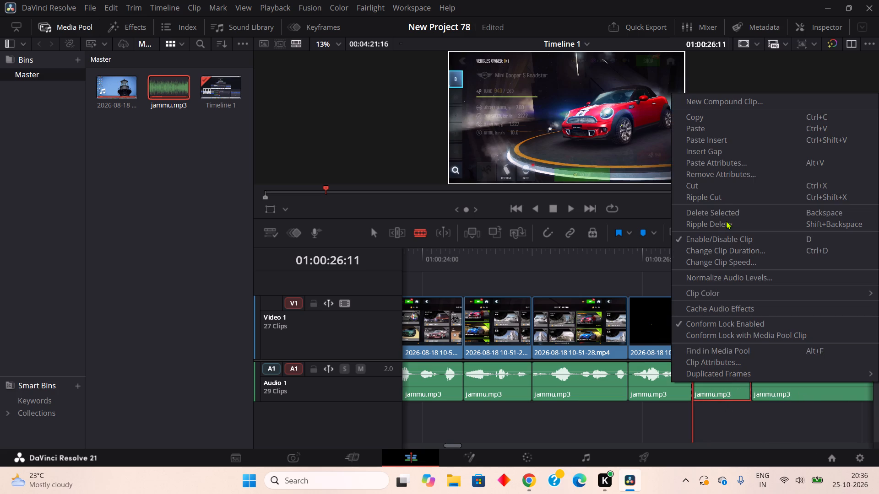
pyautogui.doubleClick(711, 200)
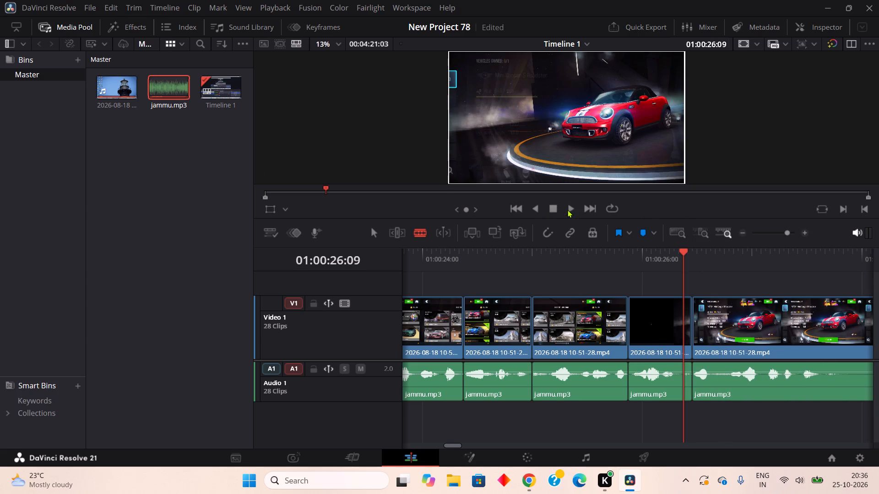
# Play on to about 01:00:28:14, split jammu.mp3 at about 01:00:27:19 and 01:00:28:07, and ripple cut the pause between the splits.
pyautogui.click(567, 209)
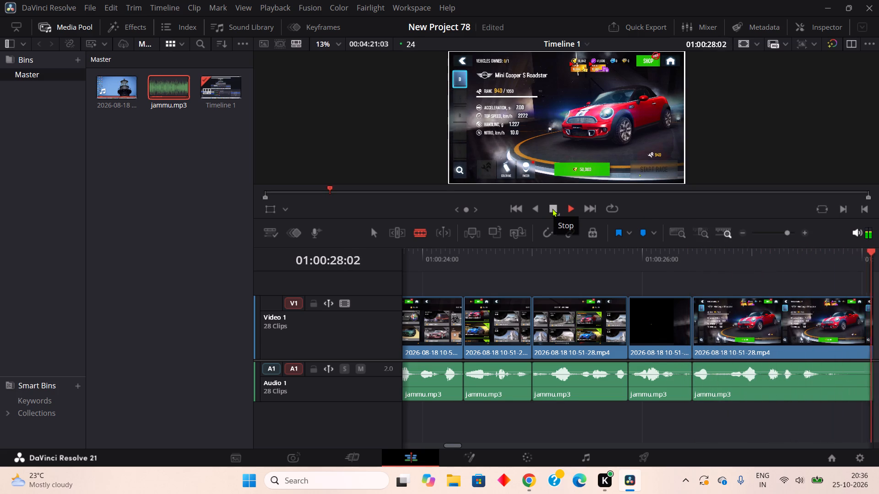
pyautogui.click(552, 209)
pyautogui.doubleClick(603, 383)
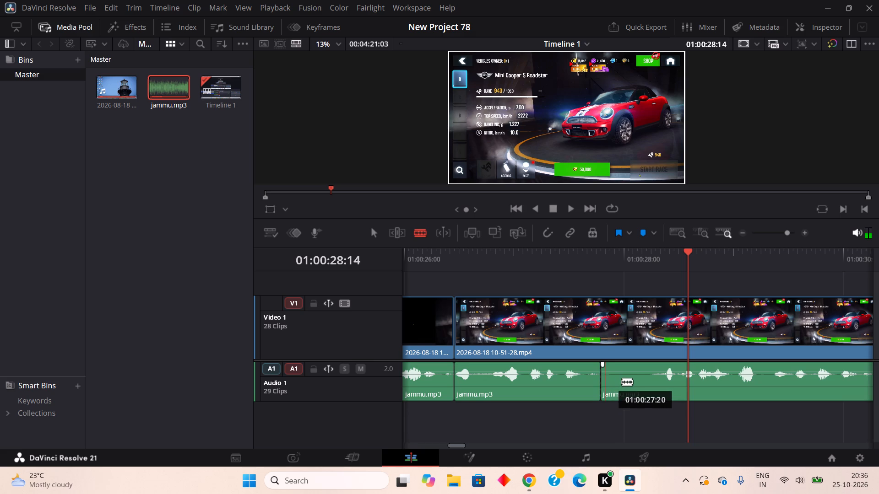
pyautogui.click(660, 385)
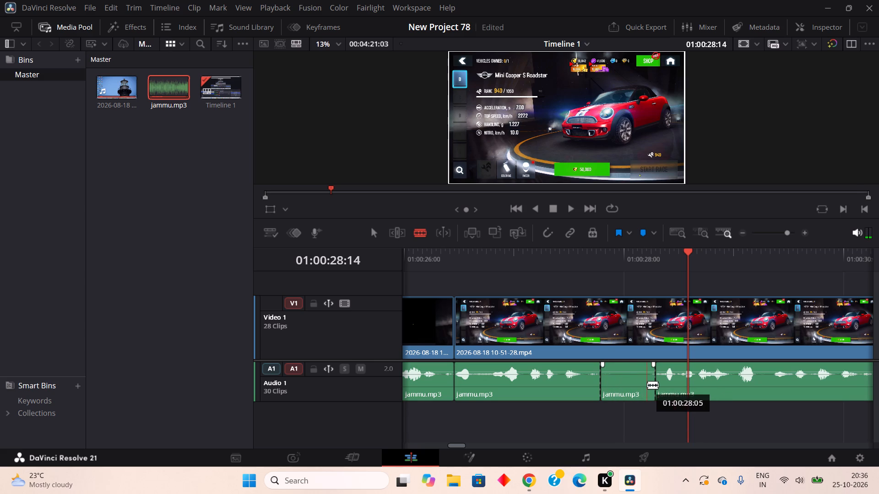
pyautogui.rightClick(647, 385)
pyautogui.click(677, 203)
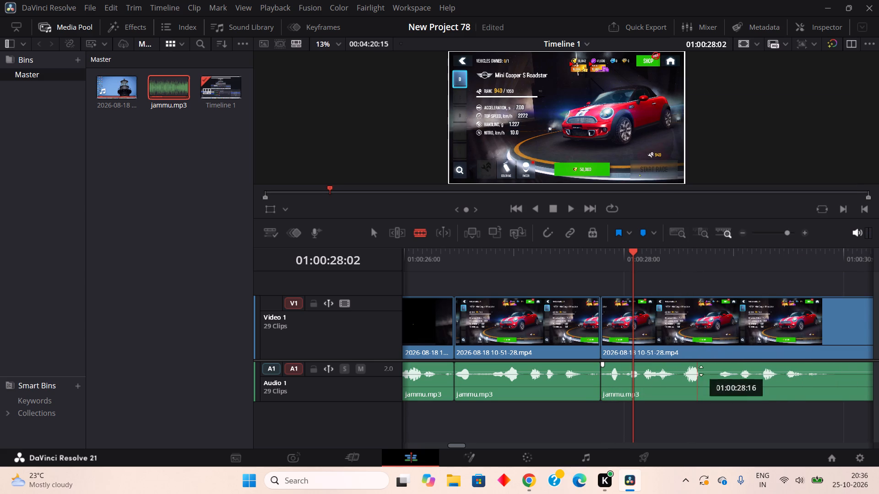
# Split jammu.mp3 at about 01:00:28:17 and 01:00:28:21, and ripple cut the short pause between them.
pyautogui.click(705, 381)
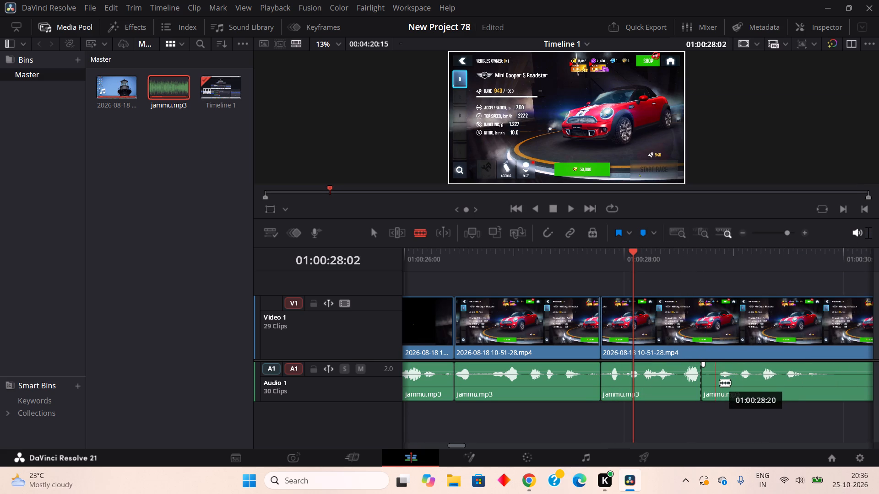
pyautogui.click(722, 383)
pyautogui.rightClick(714, 387)
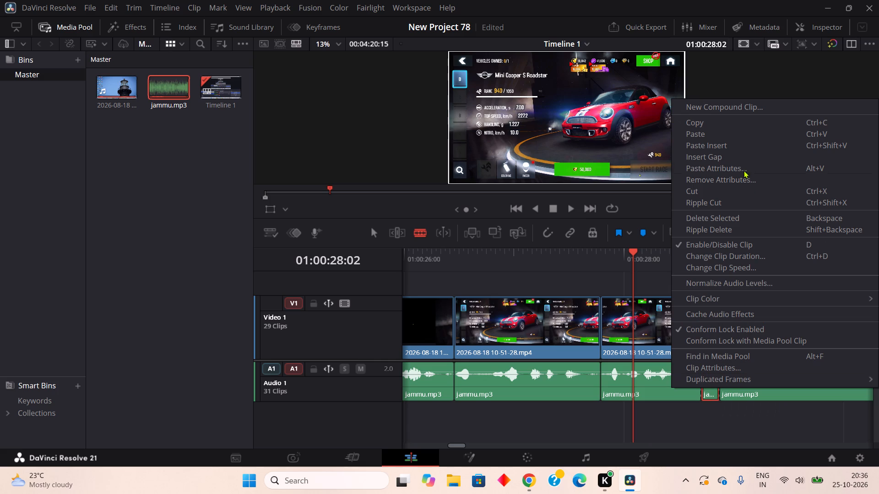
pyautogui.click(735, 206)
# Play on to about 01:00:30:19, split jammu.mp3 at about 01:00:29:17 and 01:00:30:03, and ripple cut the pause between the splits.
pyautogui.doubleClick(569, 207)
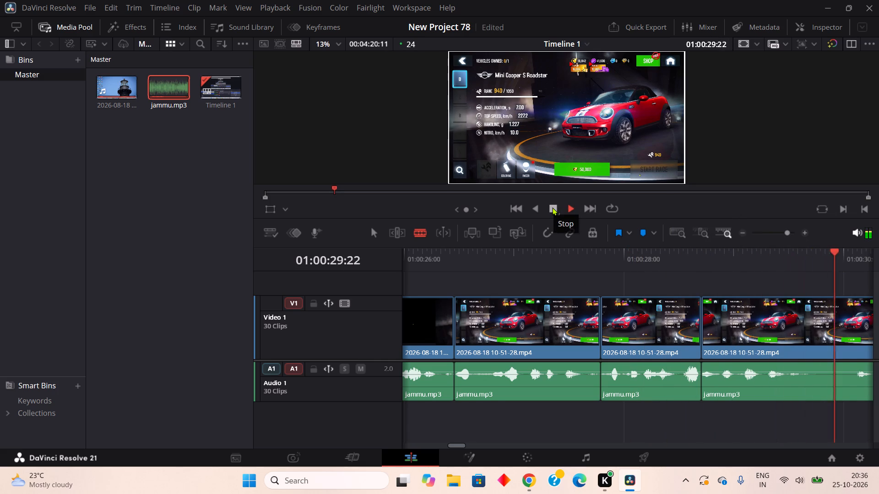
pyautogui.click(552, 207)
pyautogui.click(574, 380)
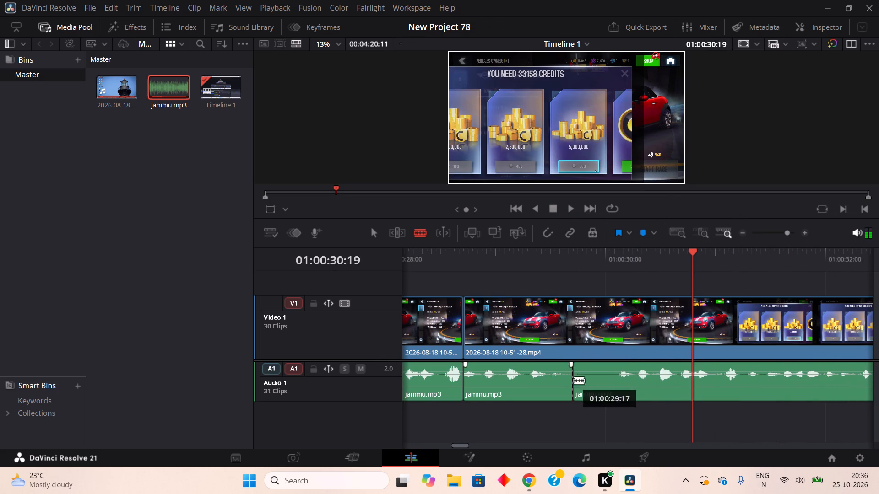
pyautogui.click(623, 388)
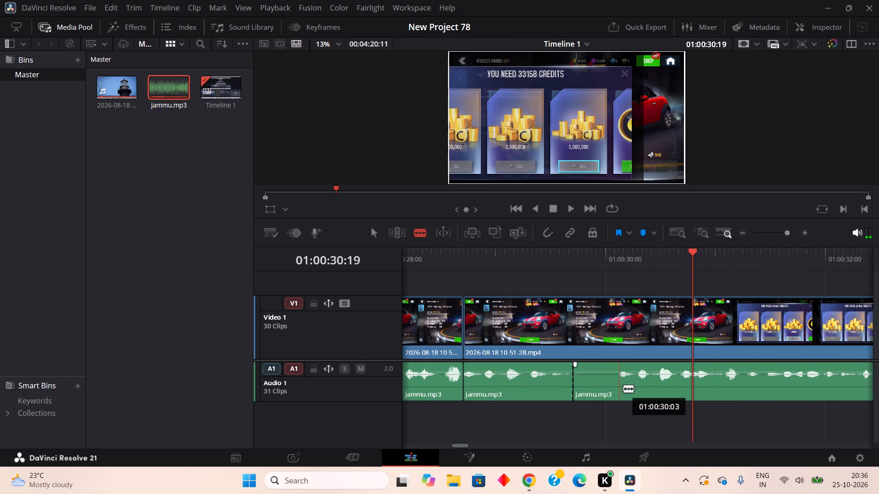
pyautogui.rightClick(612, 384)
pyautogui.doubleClick(661, 199)
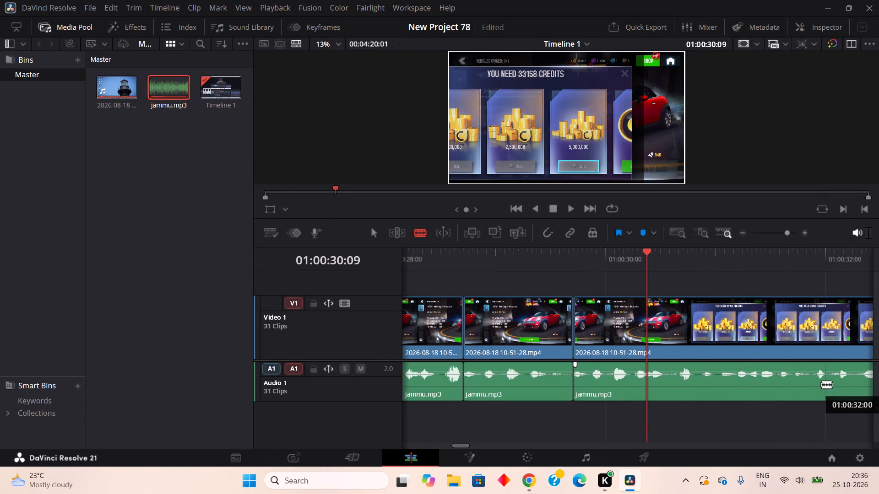
# Play on to about 01:00:33:04, split jammu.mp3 at about 01:00:32:11 and 01:00:32:14, and ripple cut the short pause between them.
pyautogui.click(569, 213)
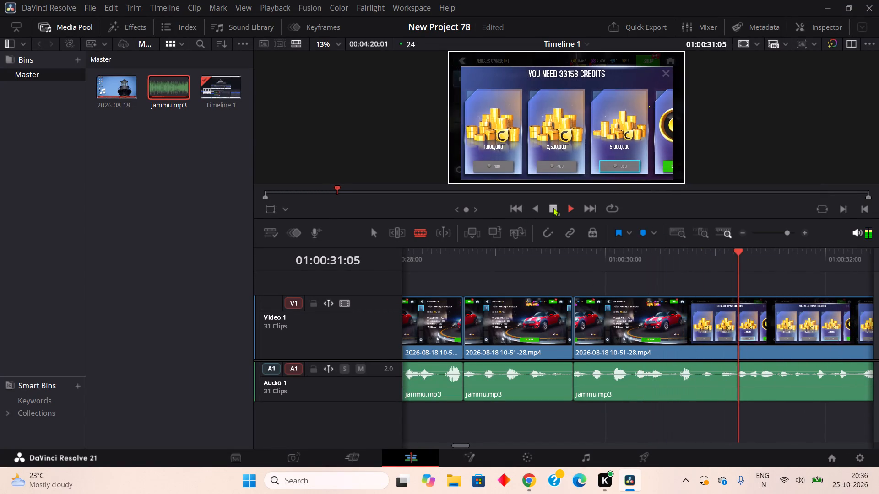
pyautogui.click(553, 208)
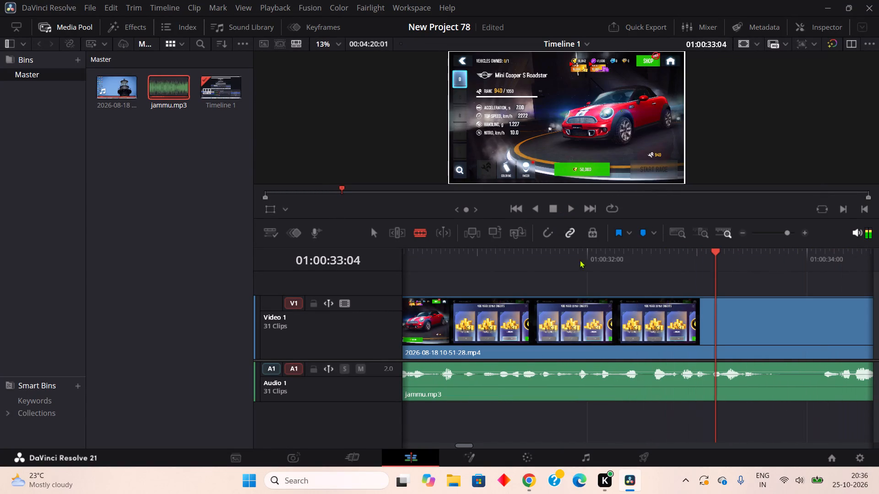
pyautogui.doubleClick(640, 383)
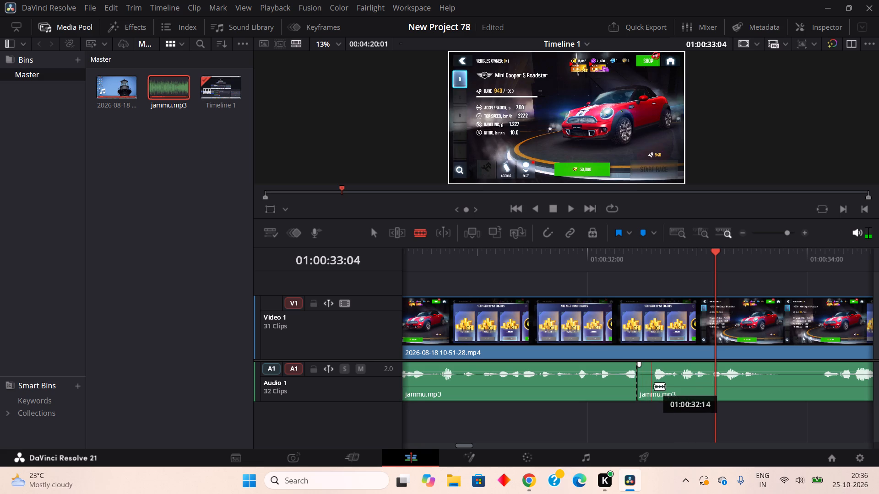
pyautogui.click(655, 390)
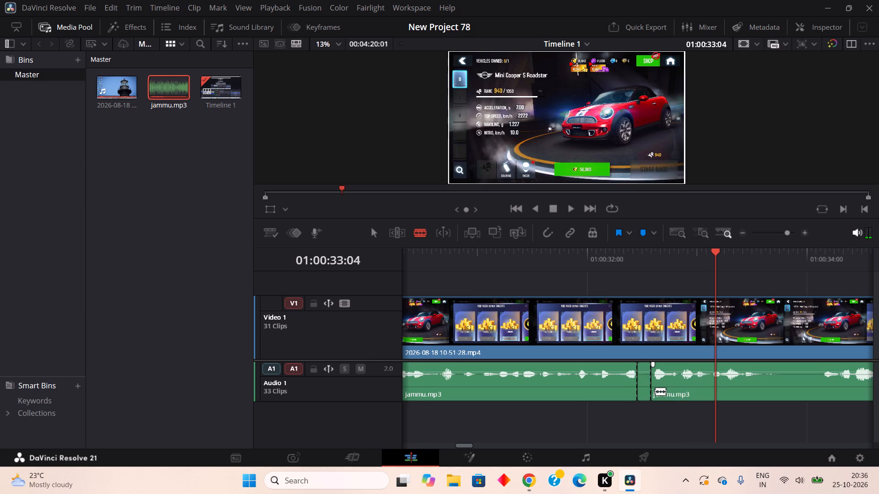
pyautogui.rightClick(645, 388)
pyautogui.moveTo(675, 211); pyautogui.dragTo(675, 206)
pyautogui.click(675, 206)
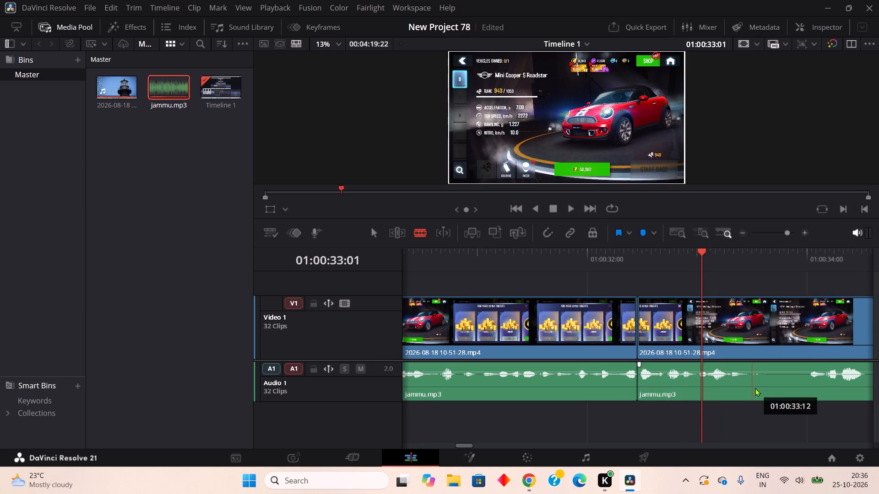
# Split jammu.mp3 at about 01:00:33:12 and 01:00:34:01, and ripple cut the silent segment between the splits.
pyautogui.click(755, 388)
pyautogui.click(814, 388)
pyautogui.rightClick(803, 388)
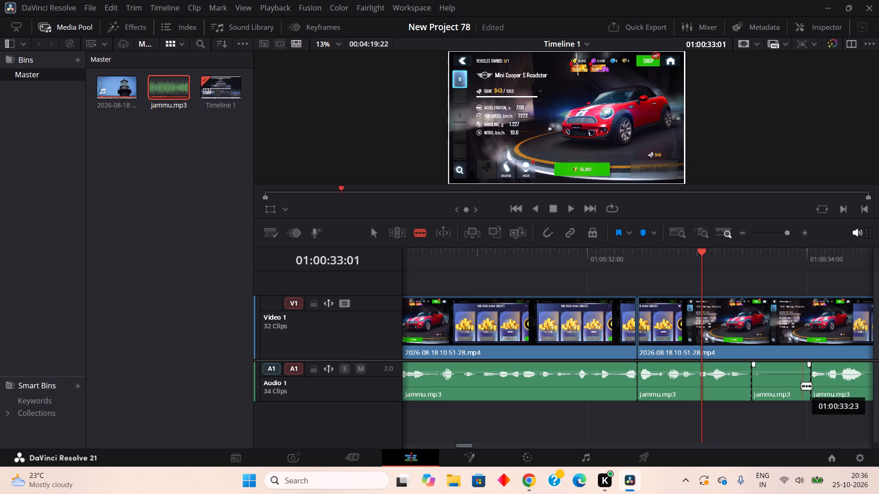
pyautogui.click(728, 314)
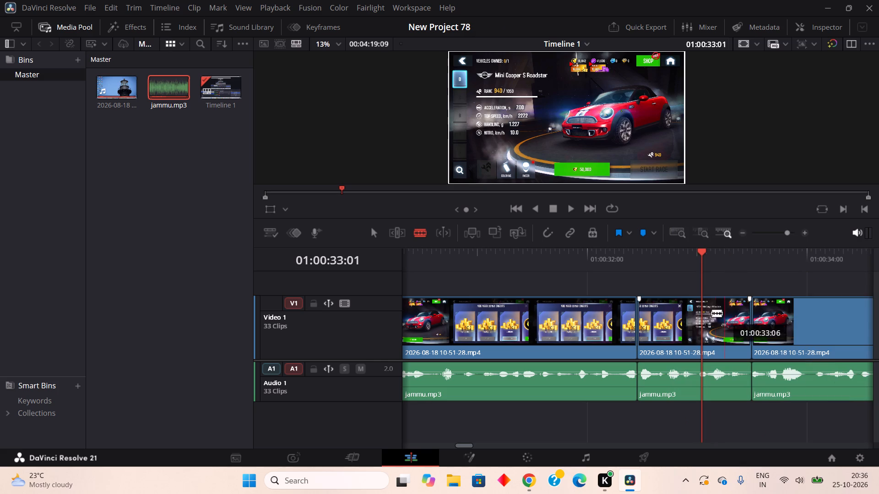
# Play on to about 01:00:37:05, split jammu.mp3 at about 01:00:35:22 and 01:00:36:03, and ripple cut the pause between them.
pyautogui.click(567, 210)
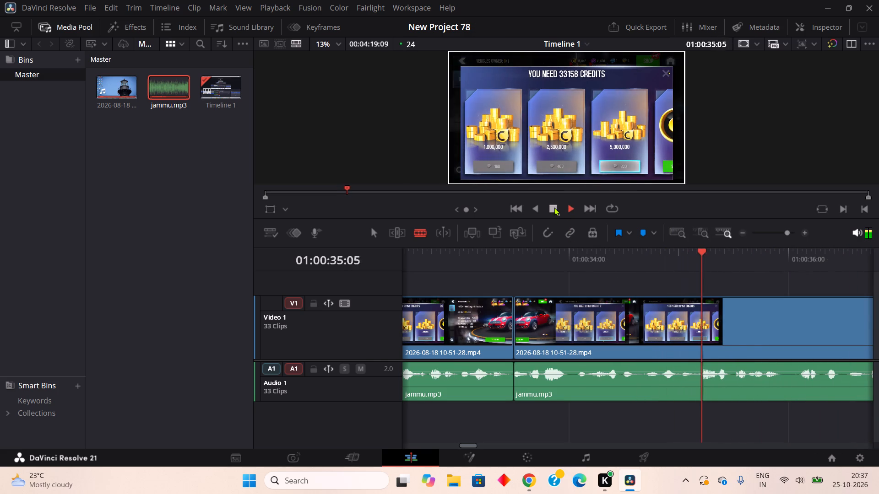
pyautogui.doubleClick(554, 207)
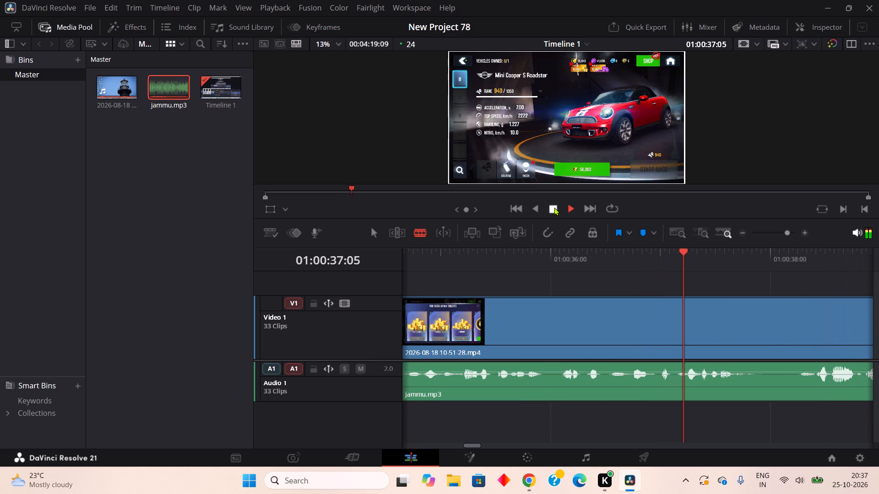
pyautogui.click(544, 385)
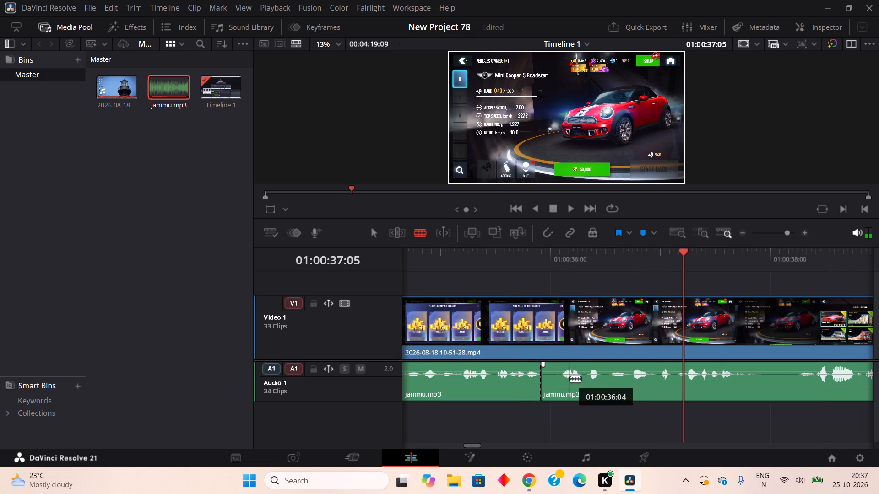
pyautogui.click(564, 385)
pyautogui.rightClick(548, 377)
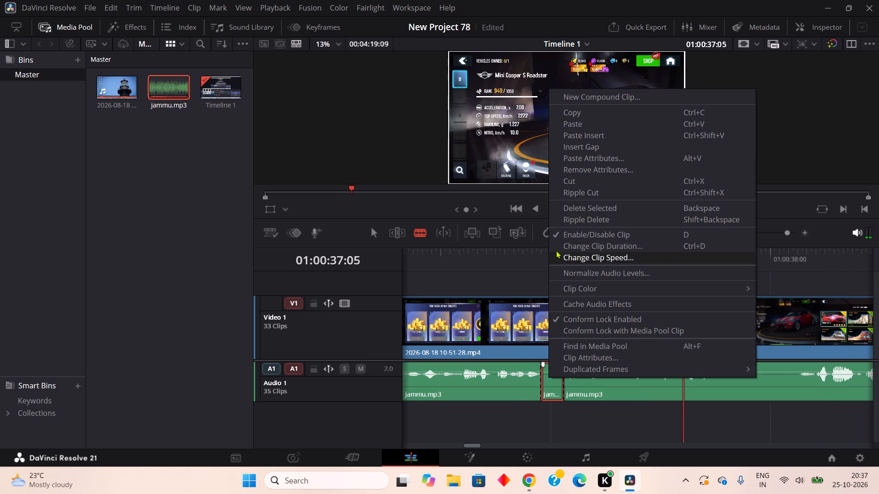
pyautogui.doubleClick(585, 187)
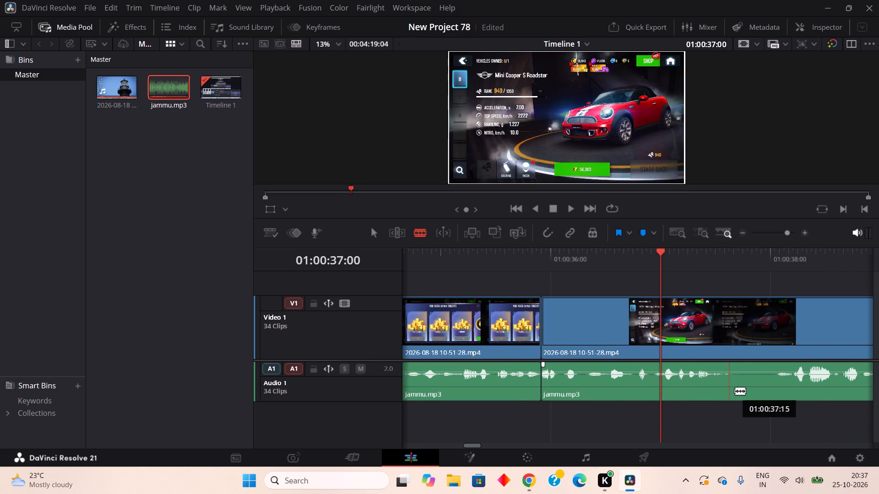
# Split jammu.mp3 at about 01:00:37:15 and 01:00:38:02, and ripple cut the silent segment between the splits.
pyautogui.doubleClick(731, 393)
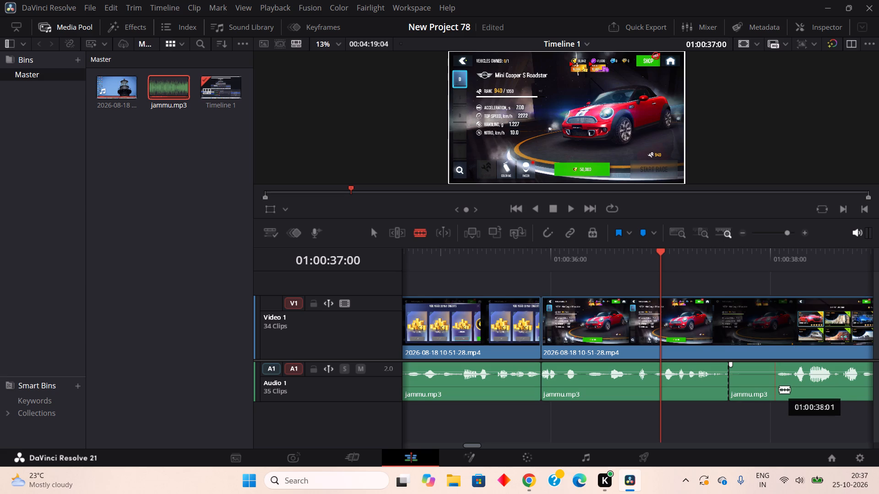
pyautogui.click(782, 390)
pyautogui.rightClick(774, 391)
pyautogui.rightClick(765, 371)
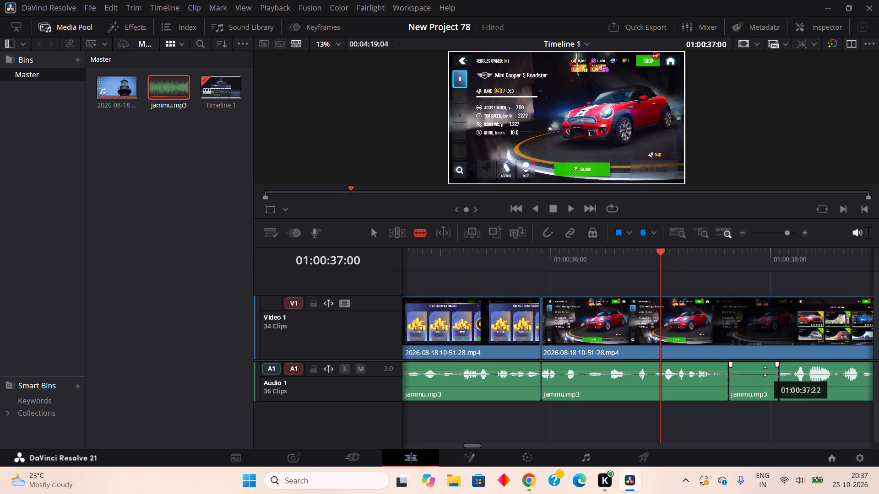
pyautogui.doubleClick(722, 183)
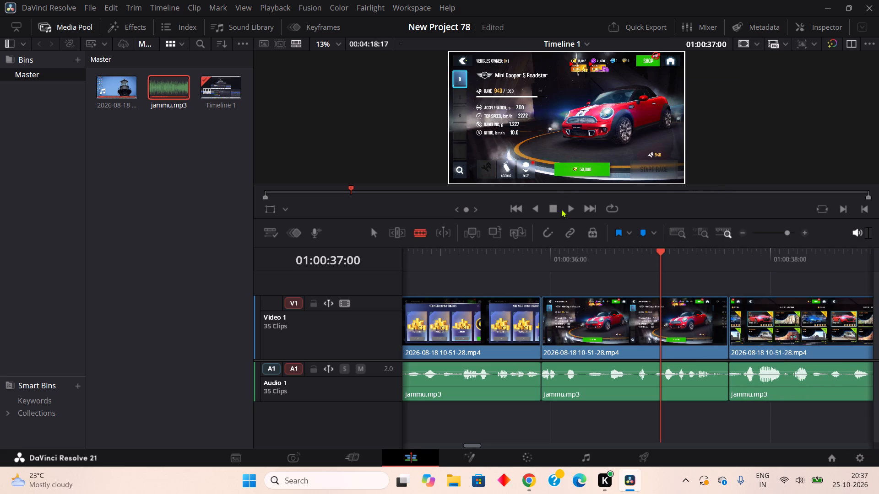
# Play on to about 01:00:39:11, split jammu.mp3 at about 01:00:40:00 and 01:00:40:12, and ripple cut the pause between the splits.
pyautogui.doubleClick(568, 210)
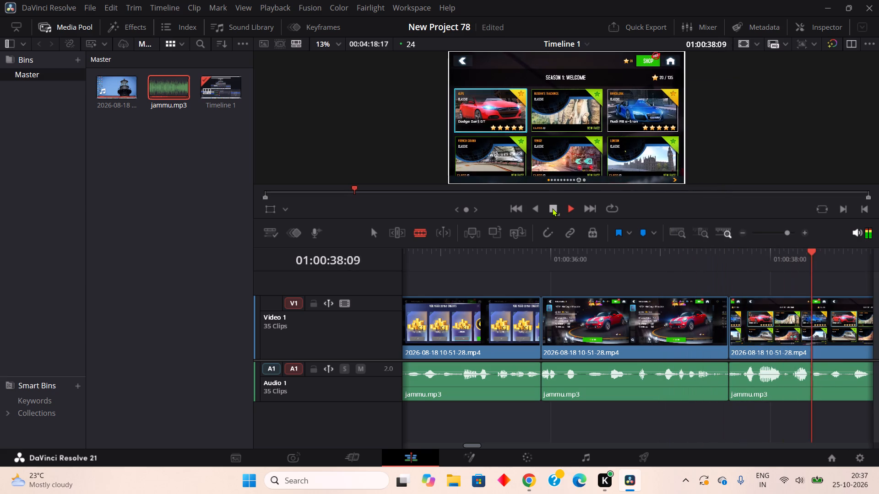
pyautogui.doubleClick(551, 208)
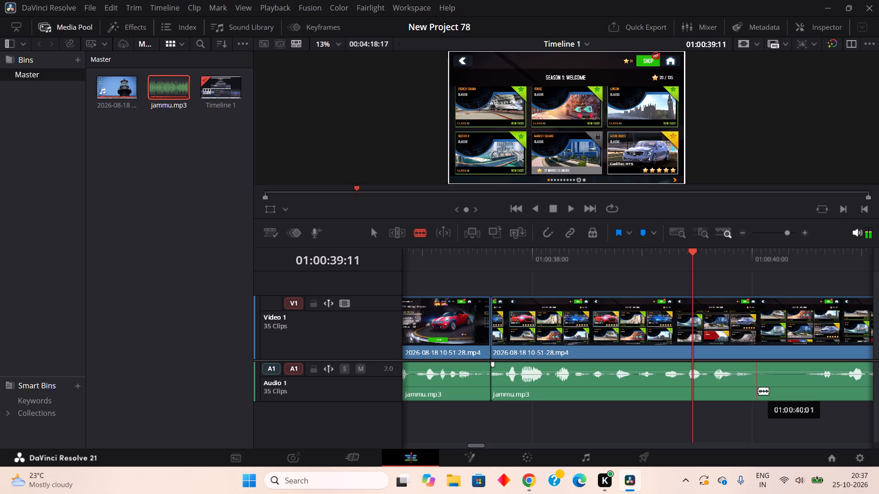
pyautogui.doubleClick(755, 387)
pyautogui.doubleClick(811, 390)
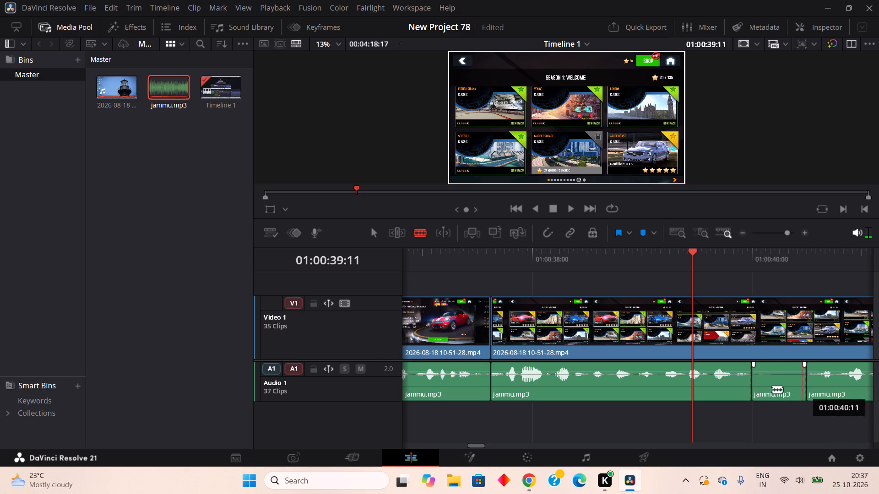
pyautogui.rightClick(768, 389)
pyautogui.click(730, 199)
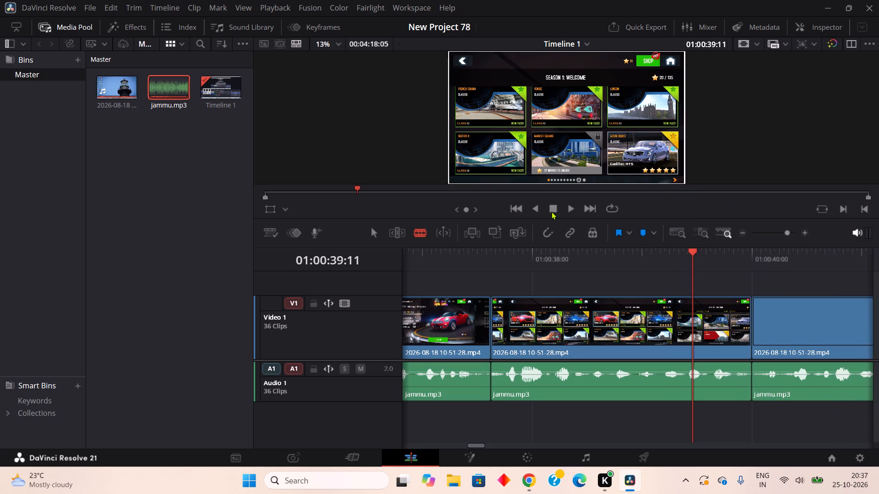
# Play on to about 01:00:43:19, split jammu.mp3 at about 01:00:42:01 and 01:00:42:06, and ripple cut the short pause between them.
pyautogui.doubleClick(572, 206)
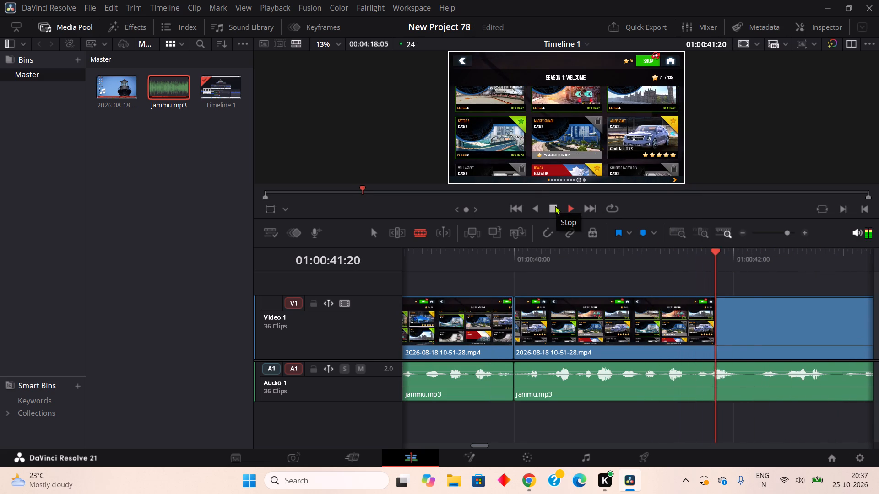
pyautogui.click(555, 206)
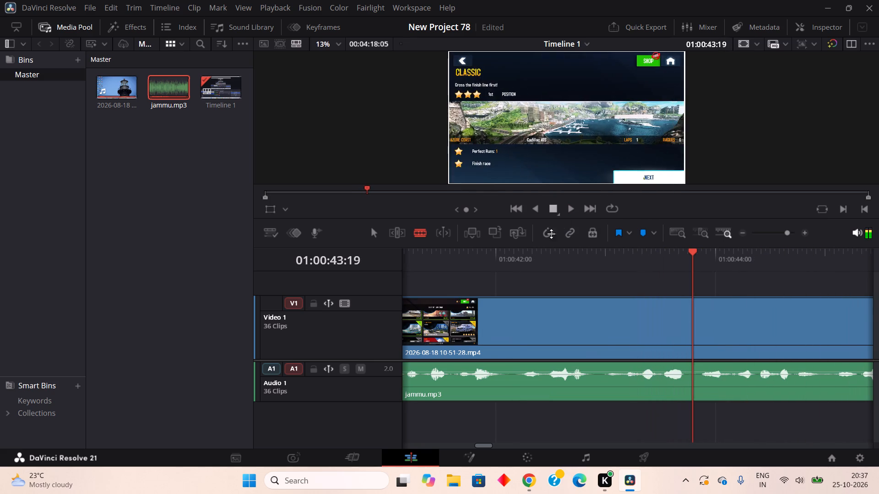
pyautogui.doubleClick(503, 378)
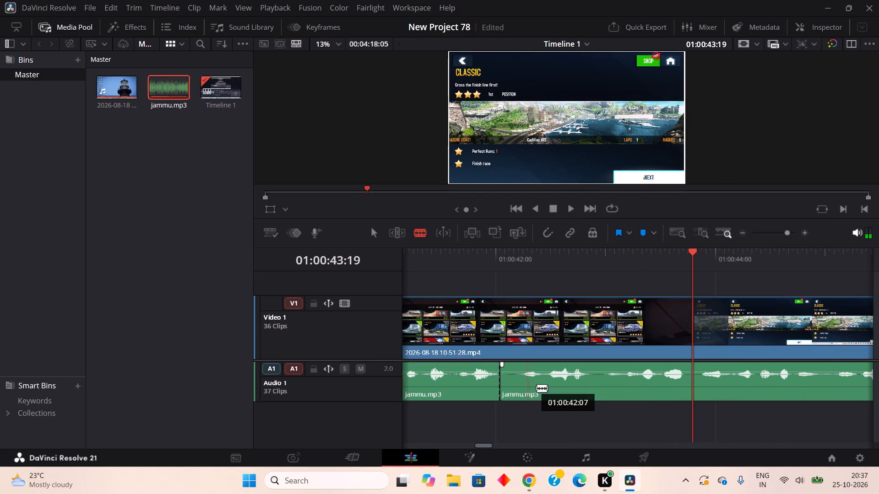
pyautogui.click(525, 388)
pyautogui.rightClick(515, 387)
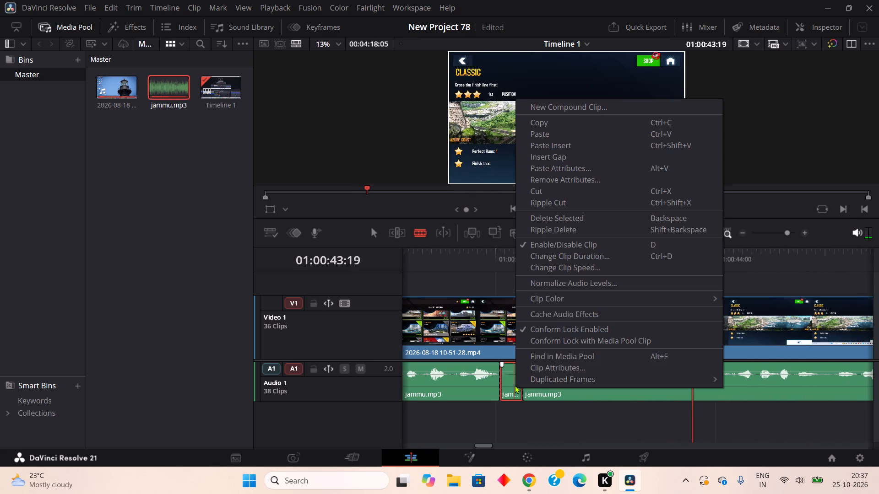
pyautogui.click(546, 206)
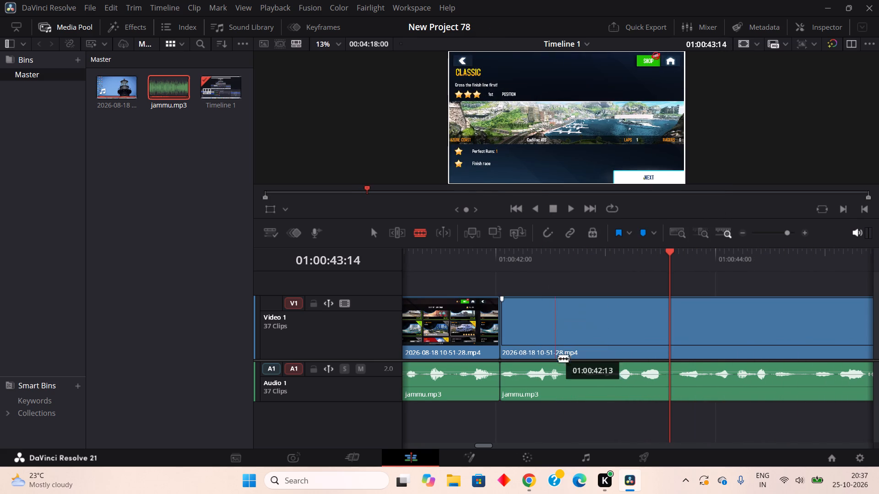
# Split jammu.mp3 at about 01:00:42:16 and 01:00:42:20, and ripple cut the short pause between them.
pyautogui.click(573, 390)
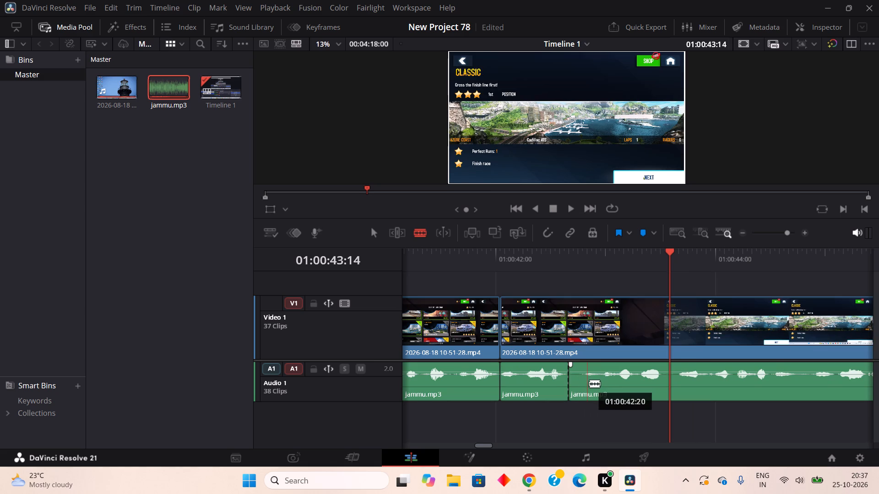
pyautogui.doubleClick(589, 383)
pyautogui.rightClick(581, 385)
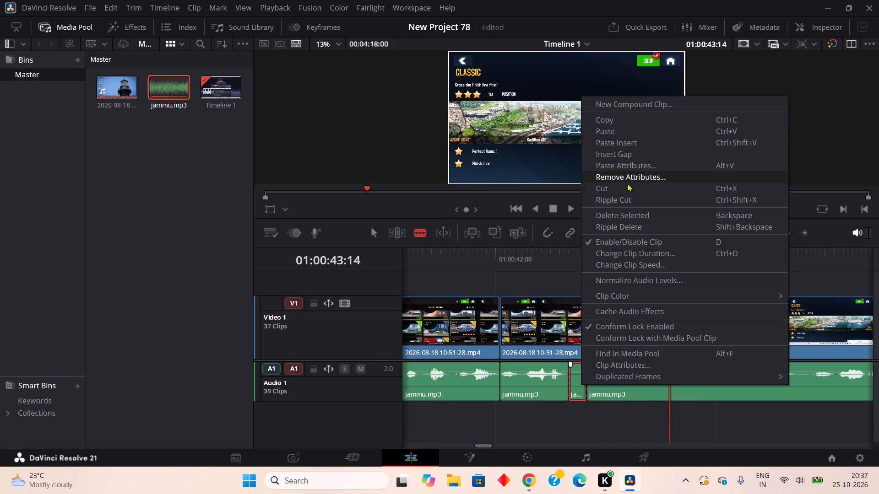
pyautogui.doubleClick(618, 199)
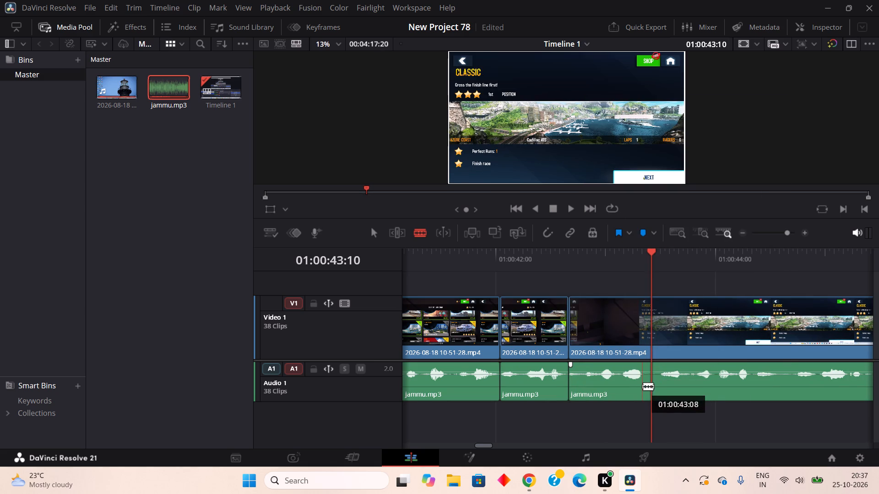
# Split jammu.mp3 at about 01:00:43:08 and 01:00:43:12, and ripple cut the short segment between the splits.
pyautogui.doubleClick(643, 386)
pyautogui.doubleClick(662, 386)
pyautogui.rightClick(654, 387)
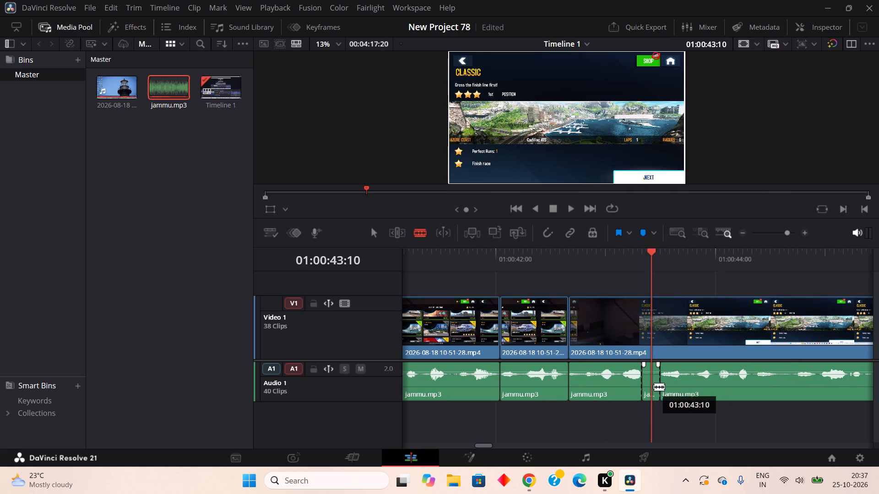
pyautogui.doubleClick(711, 199)
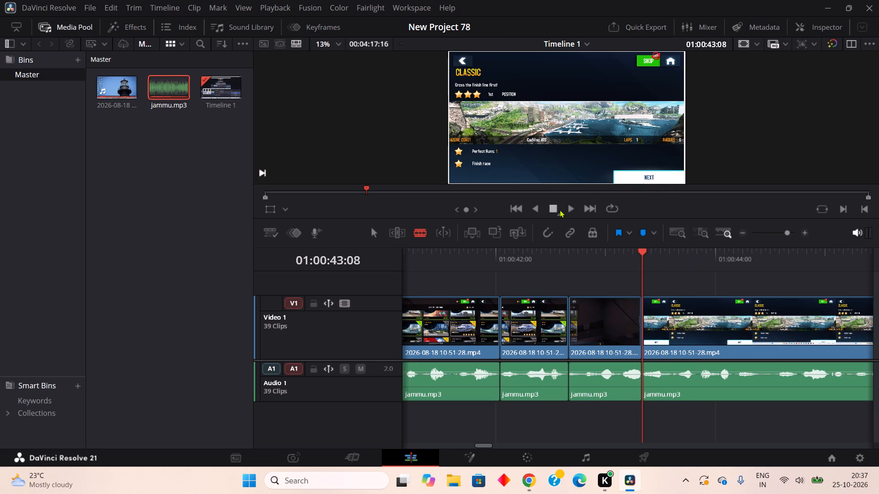
# Play on to about 01:00:45:23, split jammu.mp3 at about 01:00:45:13 and 01:00:45:16, and ripple cut the short pause between them.
pyautogui.doubleClick(572, 209)
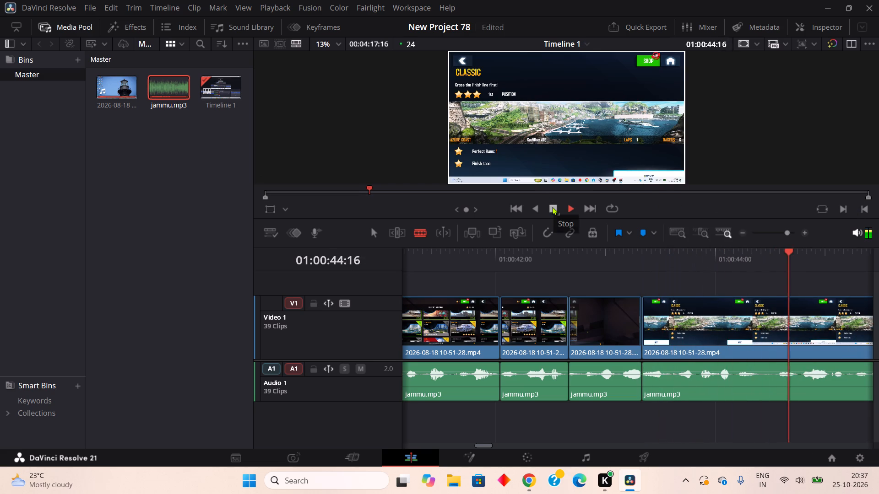
pyautogui.doubleClick(552, 207)
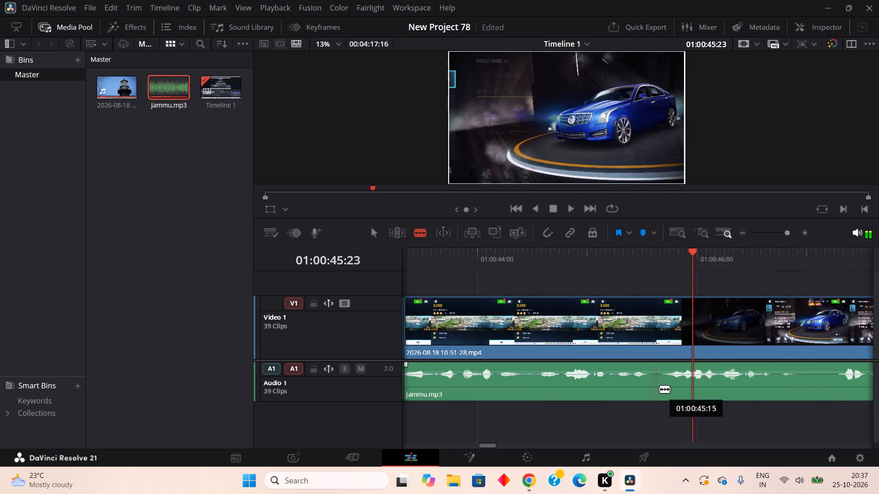
pyautogui.click(651, 387)
pyautogui.doubleClick(665, 385)
pyautogui.rightClick(657, 385)
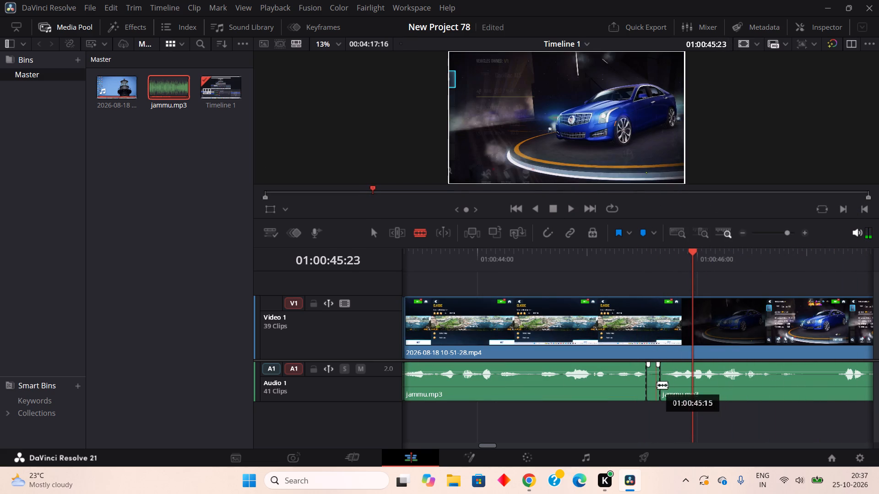
pyautogui.doubleClick(702, 199)
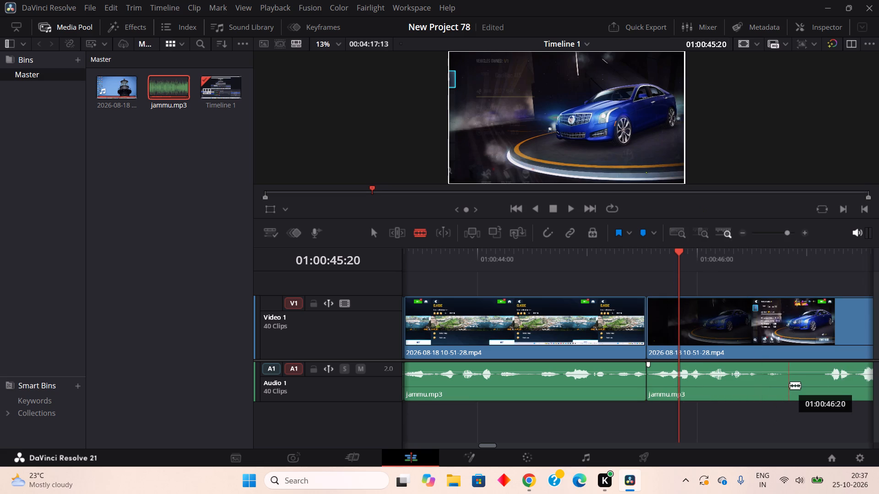
# Split jammu.mp3 at about 01:00:46:19 and 01:00:47:04, and ripple cut the silent segment between the splits.
pyautogui.click(785, 389)
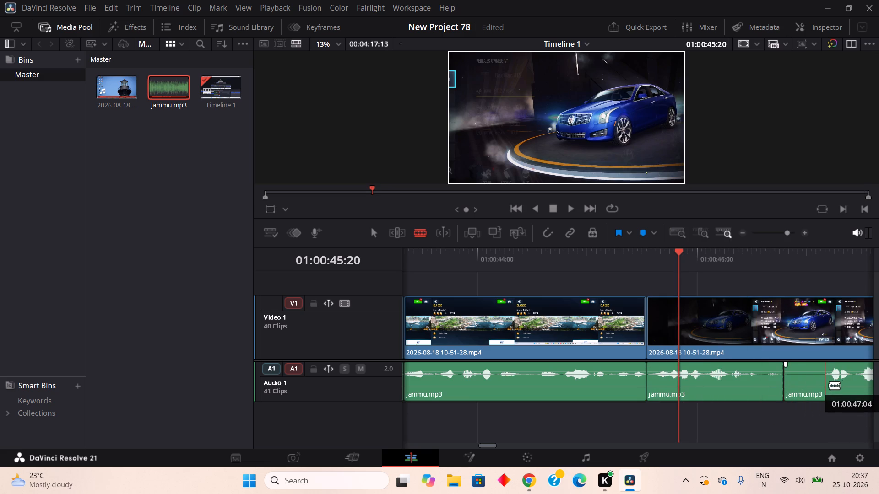
pyautogui.click(829, 385)
pyautogui.rightClick(805, 382)
pyautogui.doubleClick(730, 196)
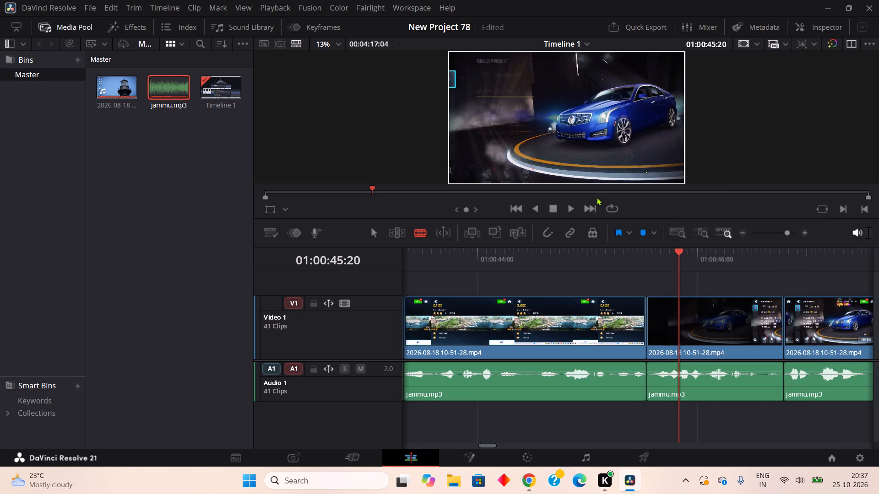
# Play on to about 01:00:50:10, split jammu.mp3 at about 01:00:47:16 and 01:00:47:20, and ripple cut the short pause between them.
pyautogui.doubleClick(577, 207)
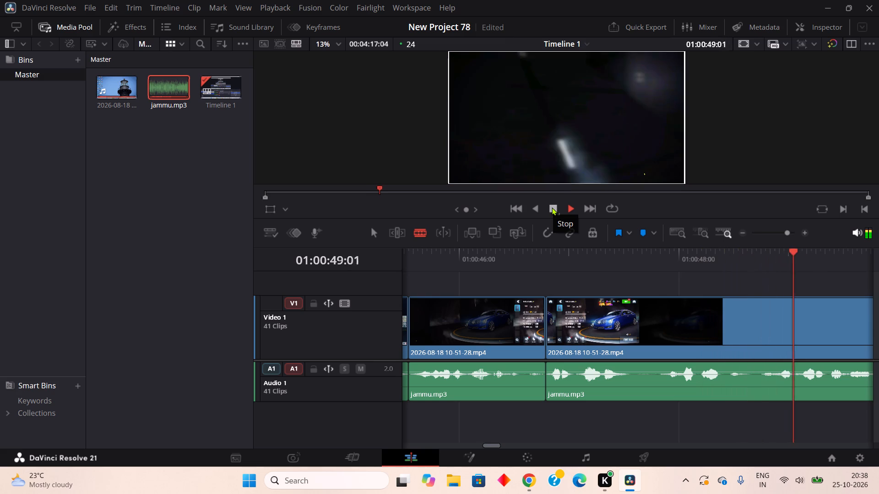
pyautogui.click(552, 207)
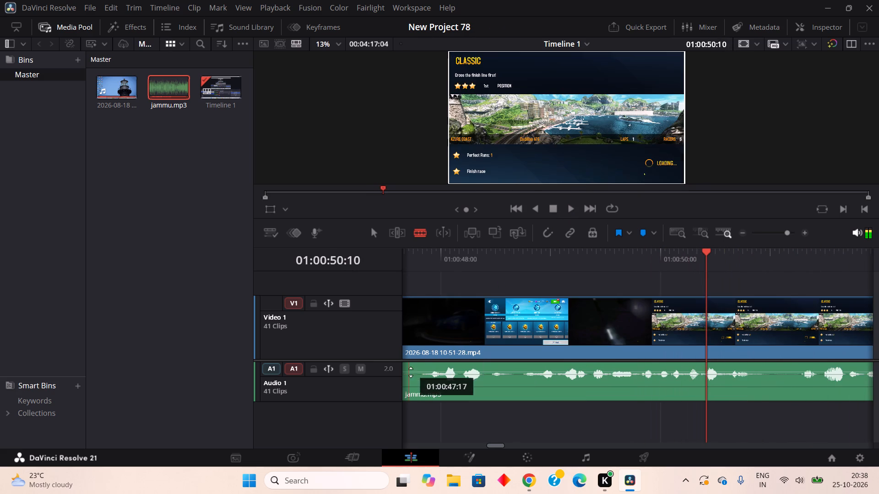
pyautogui.doubleClick(407, 391)
pyautogui.click(426, 389)
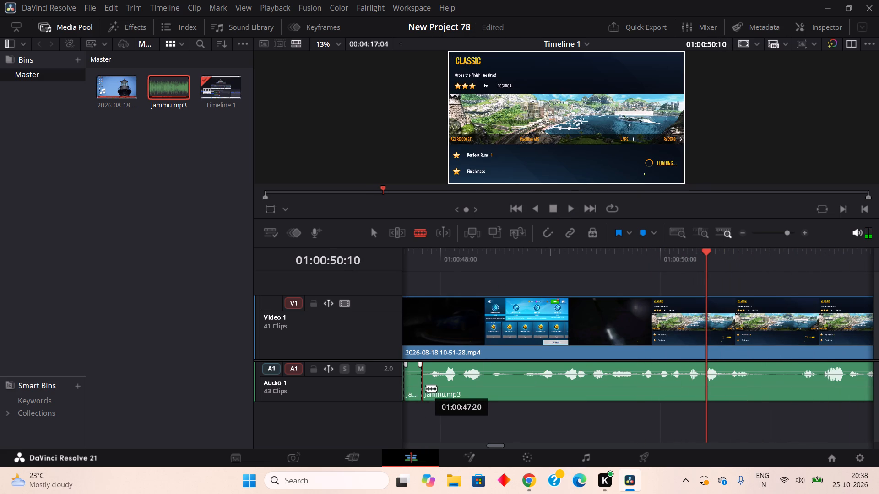
pyautogui.rightClick(416, 387)
pyautogui.doubleClick(464, 197)
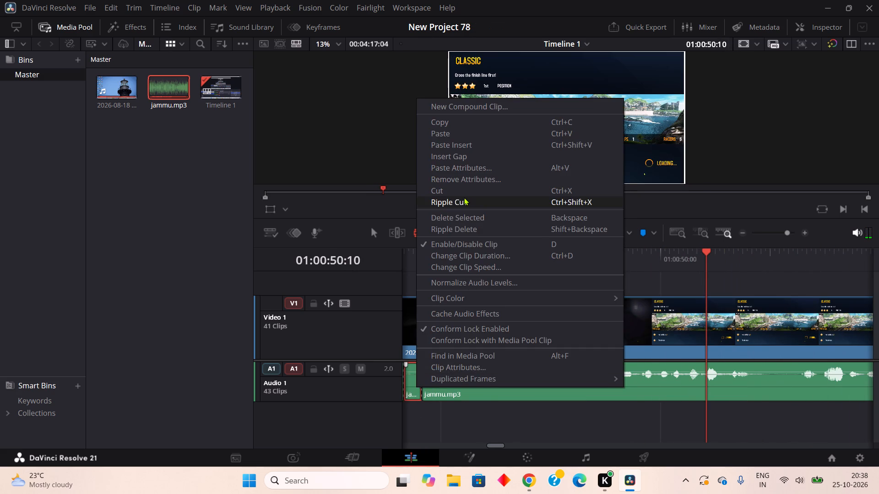
# Replay from about 01:00:45:08, split jammu.mp3 at about 01:00:48:12 and 01:00:48:14, and ripple cut the tiny gap between them.
pyautogui.moveTo(693, 253); pyautogui.dragTo(556, 265)
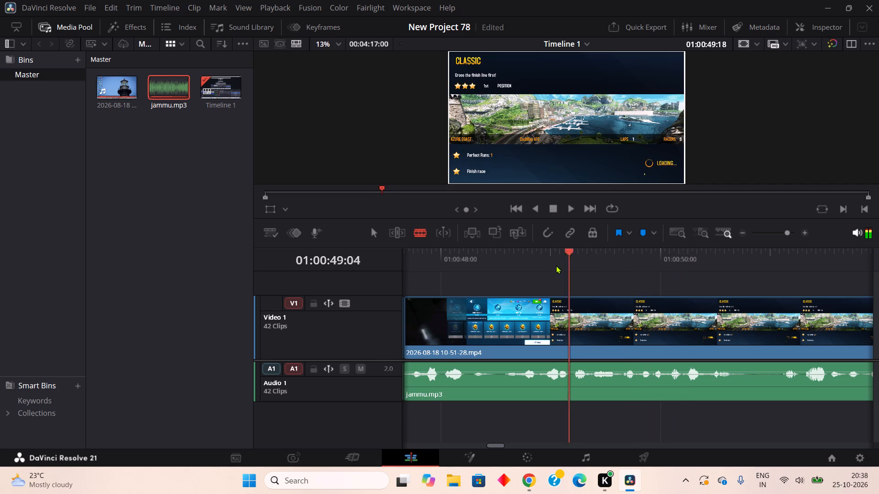
pyautogui.moveTo(556, 265); pyautogui.dragTo(404, 270)
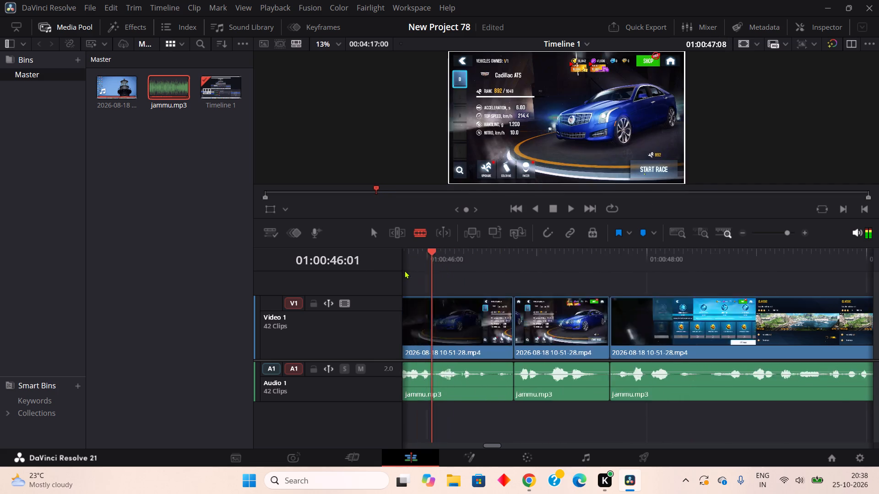
pyautogui.moveTo(404, 270); pyautogui.dragTo(814, 278)
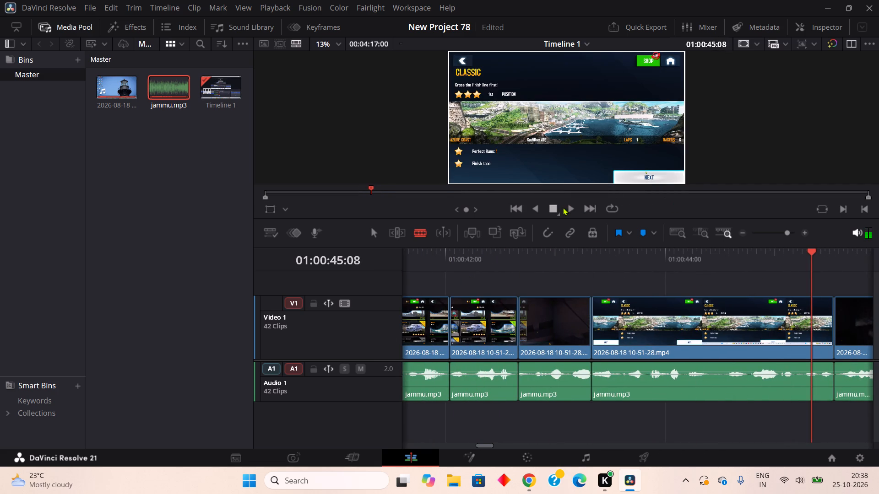
pyautogui.doubleClick(570, 206)
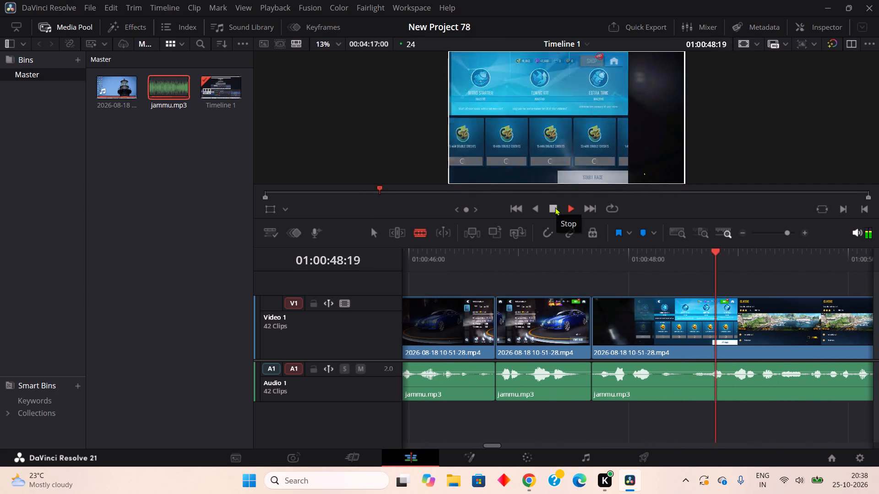
pyautogui.click(555, 207)
pyautogui.doubleClick(687, 392)
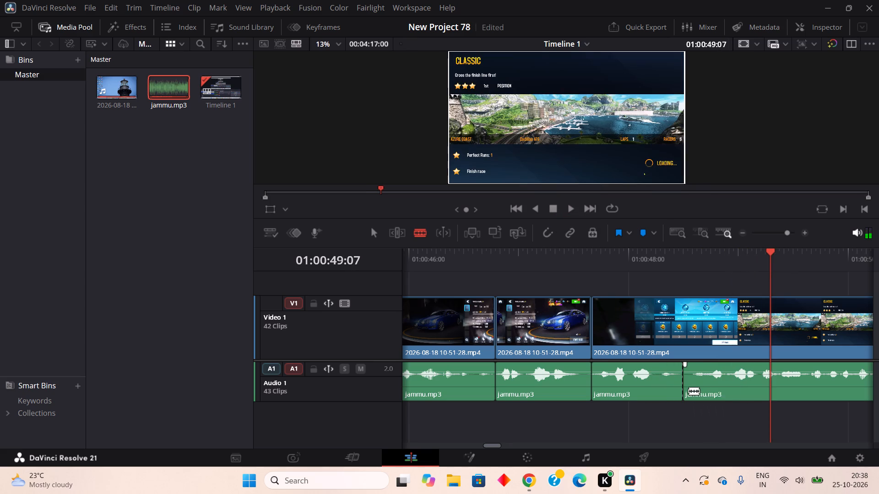
pyautogui.click(695, 386)
pyautogui.rightClick(689, 387)
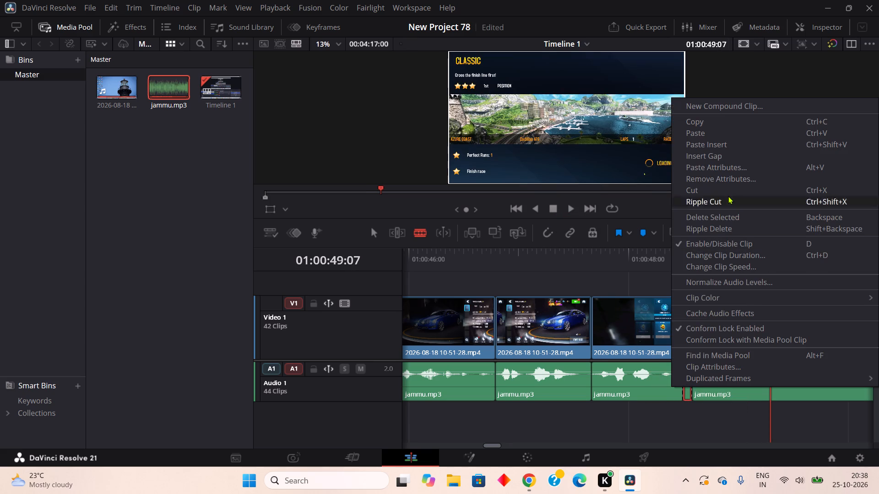
pyautogui.doubleClick(725, 201)
# Play on to about 01:00:50:21, split jammu.mp3 at about 01:00:50:16 and 01:00:51:01, and ripple cut the silent segment between them.
pyautogui.doubleClick(567, 205)
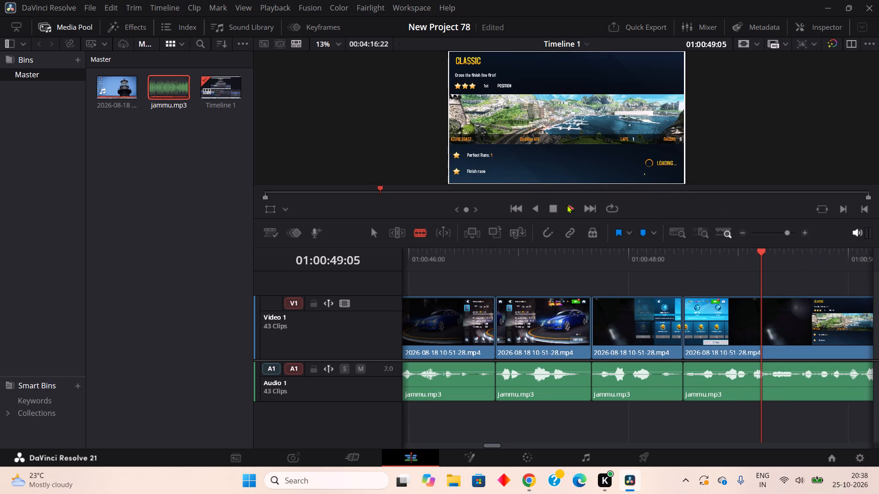
pyautogui.click(552, 206)
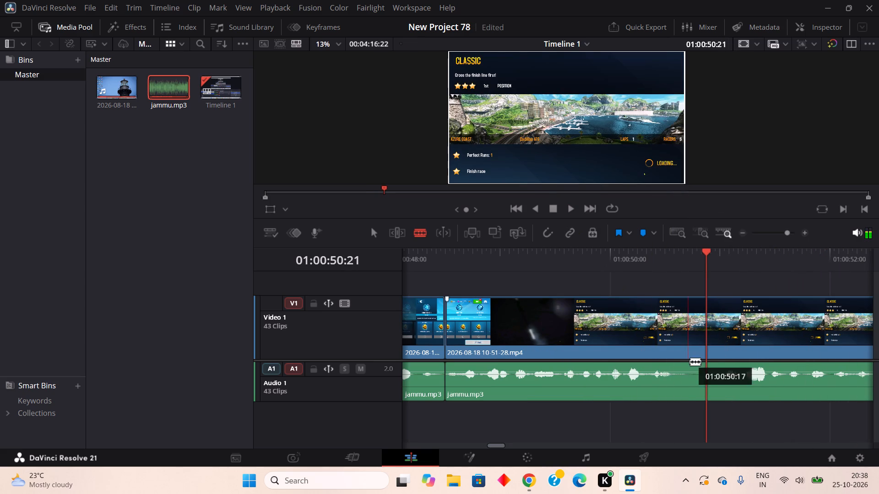
pyautogui.click(688, 381)
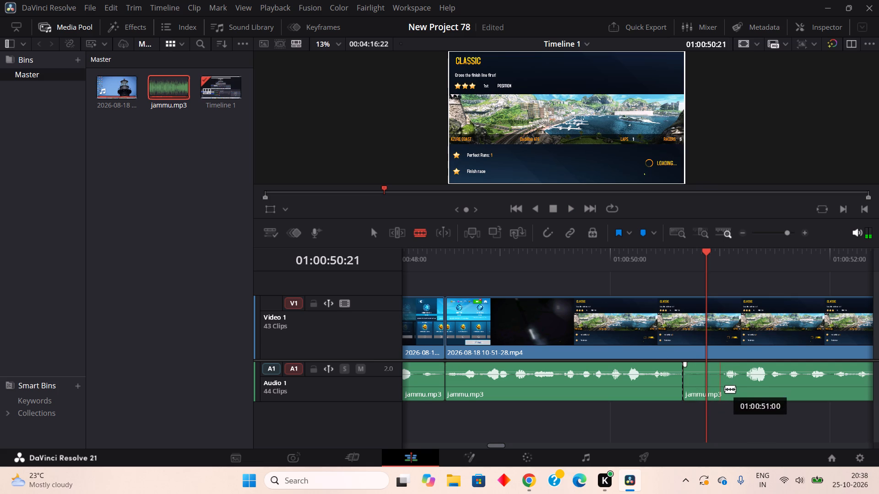
pyautogui.doubleClick(725, 389)
pyautogui.rightClick(704, 375)
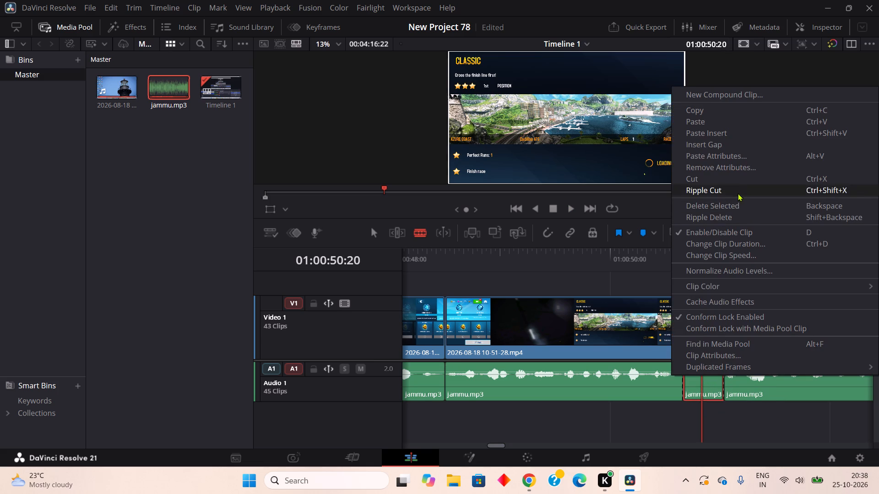
pyautogui.doubleClick(738, 193)
# Return the playhead to the edited section around 01:00:37:18 and review the recent cuts, playing through to about 01:00:54:11.
pyautogui.doubleClick(570, 208)
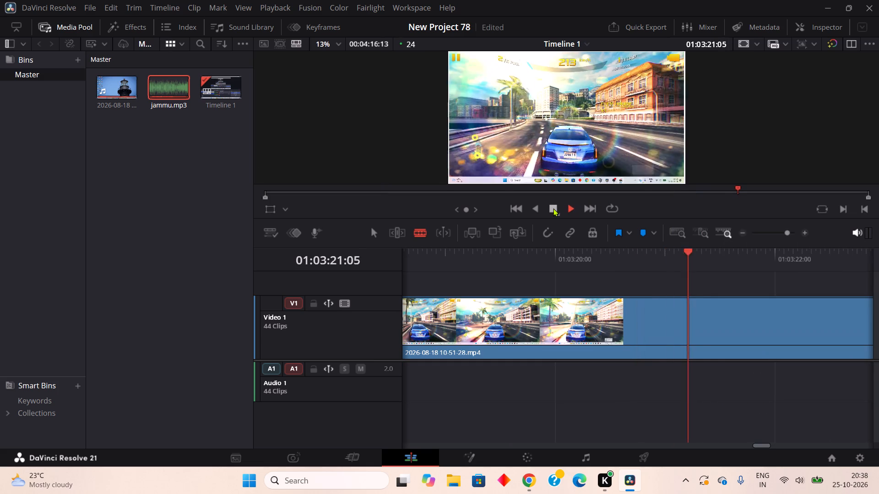
pyautogui.doubleClick(553, 209)
pyautogui.doubleClick(541, 188)
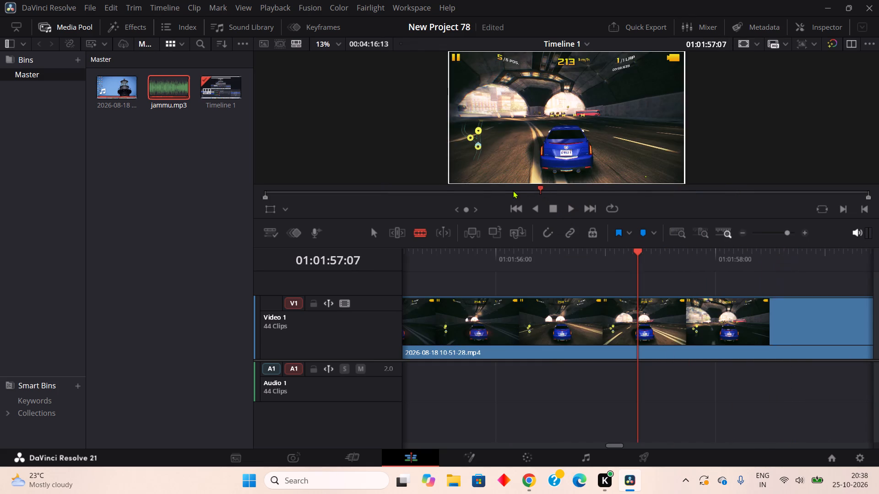
pyautogui.click(513, 190)
pyautogui.doubleClick(489, 190)
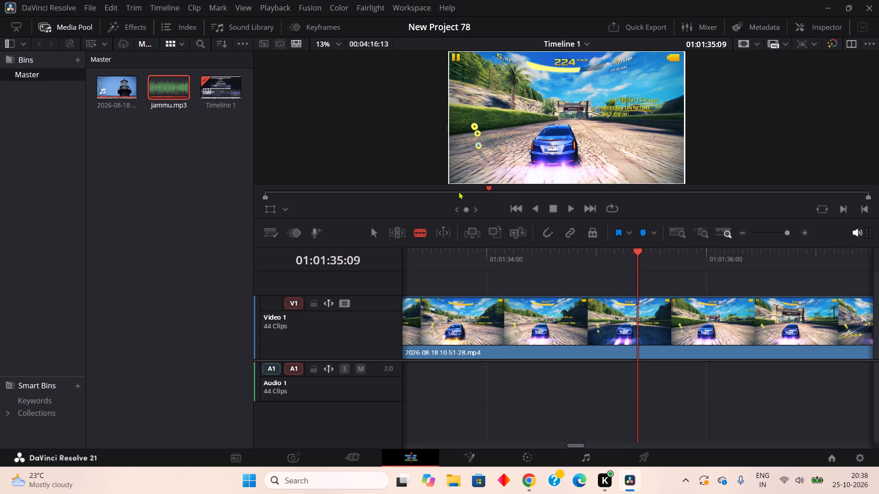
pyautogui.doubleClick(458, 191)
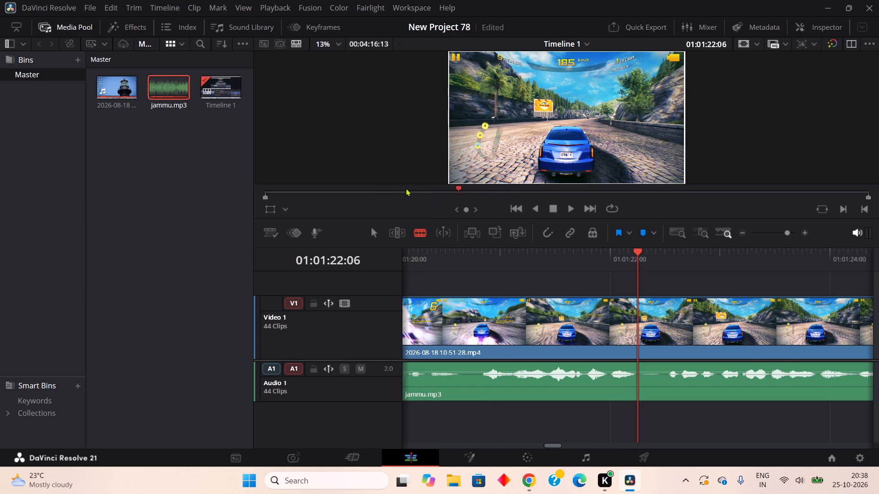
pyautogui.click(405, 188)
pyautogui.doubleClick(371, 188)
pyautogui.click(354, 186)
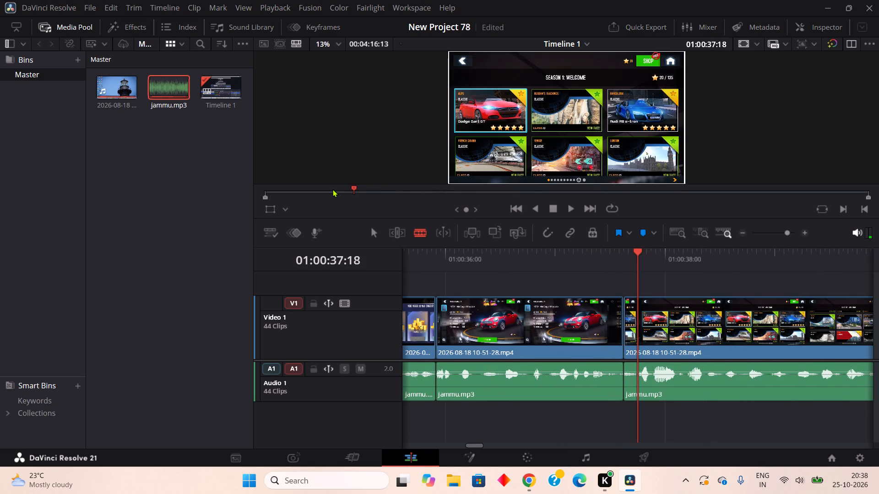
pyautogui.click(570, 206)
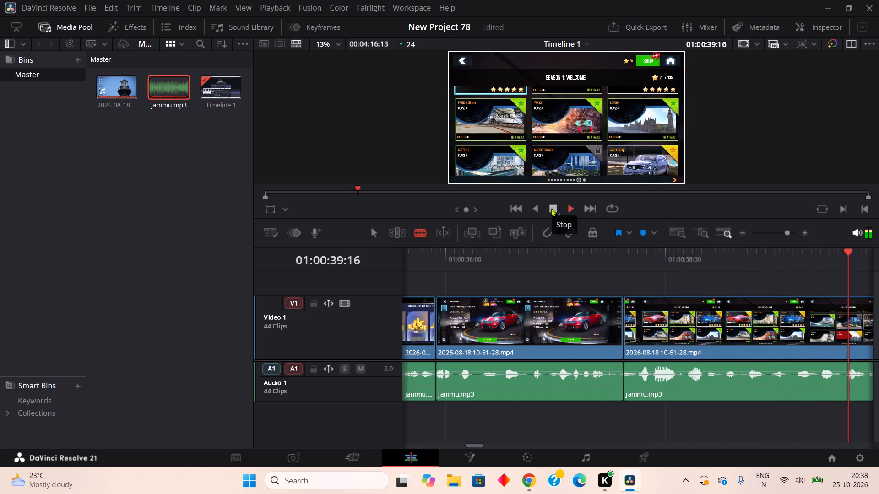
pyautogui.click(372, 190)
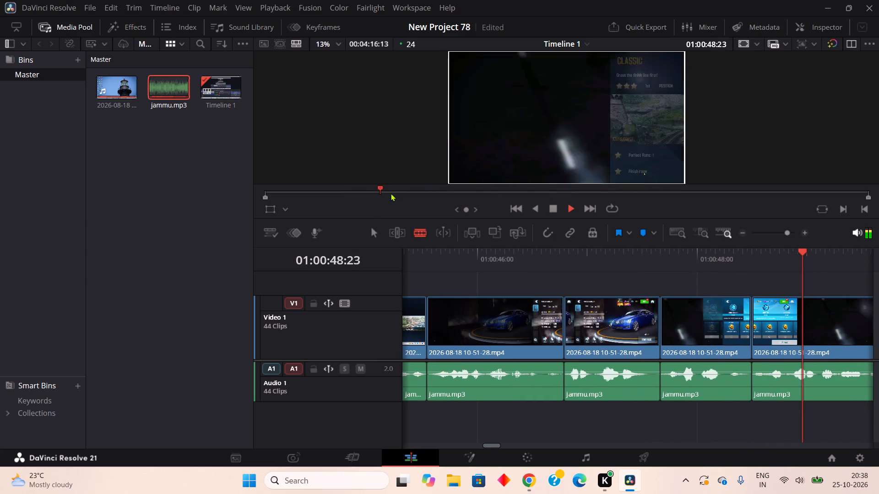
pyautogui.click(555, 208)
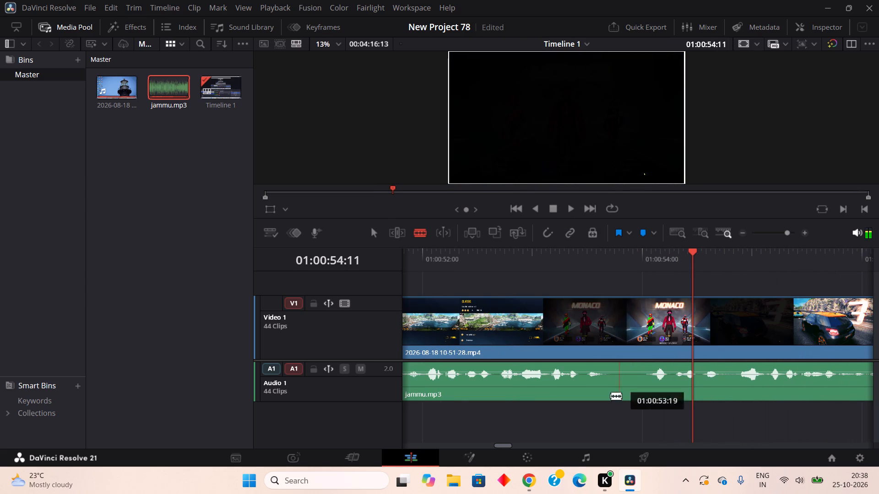
# Split jammu.mp3 at about 01:00:53:16 and 01:00:54:01, and ripple cut the silent segment between the splits.
pyautogui.click(608, 393)
pyautogui.click(650, 384)
pyautogui.rightClick(635, 386)
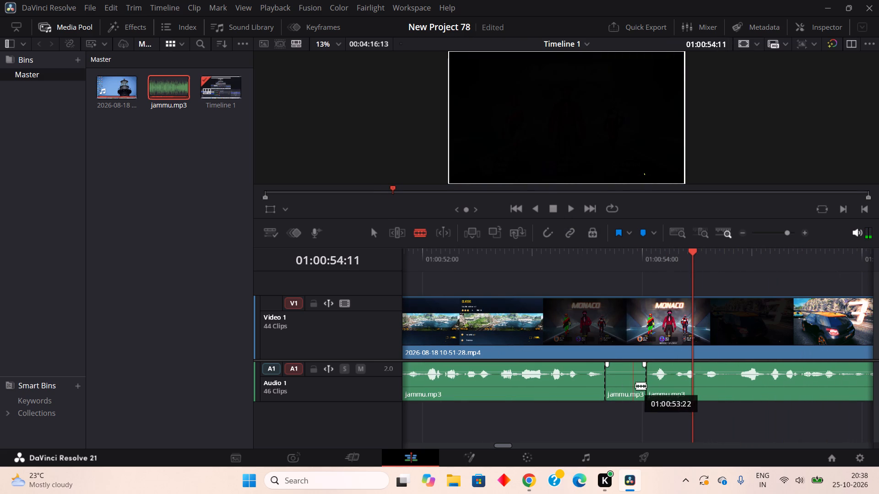
pyautogui.click(665, 195)
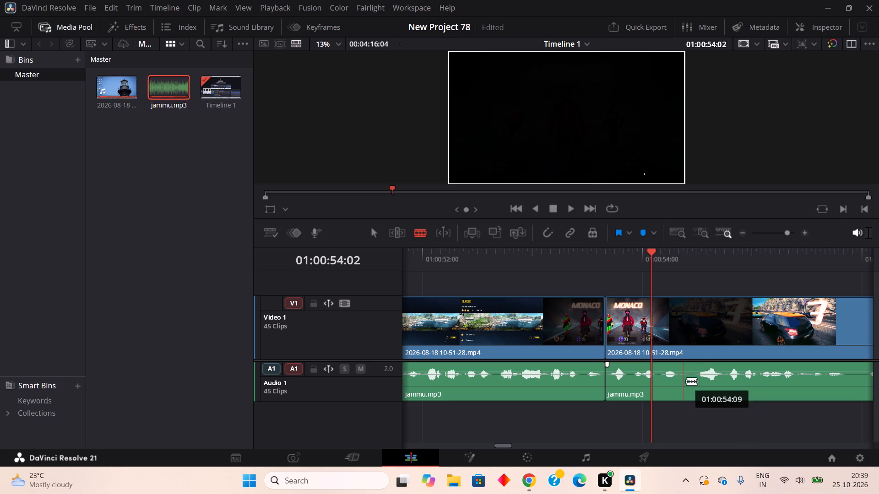
# Split jammu.mp3 at about 01:00:54:08 and 01:00:54:12, and ripple cut the short pause between the splits.
pyautogui.doubleClick(681, 381)
pyautogui.click(699, 385)
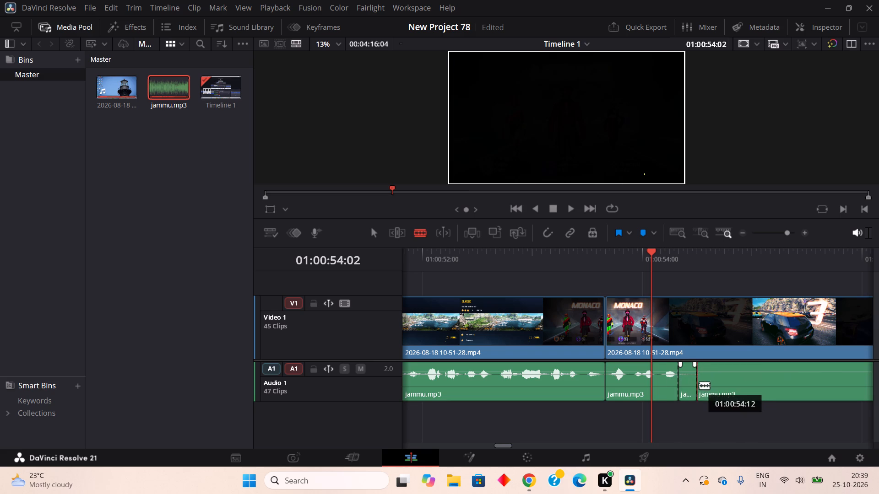
pyautogui.rightClick(693, 385)
pyautogui.click(705, 203)
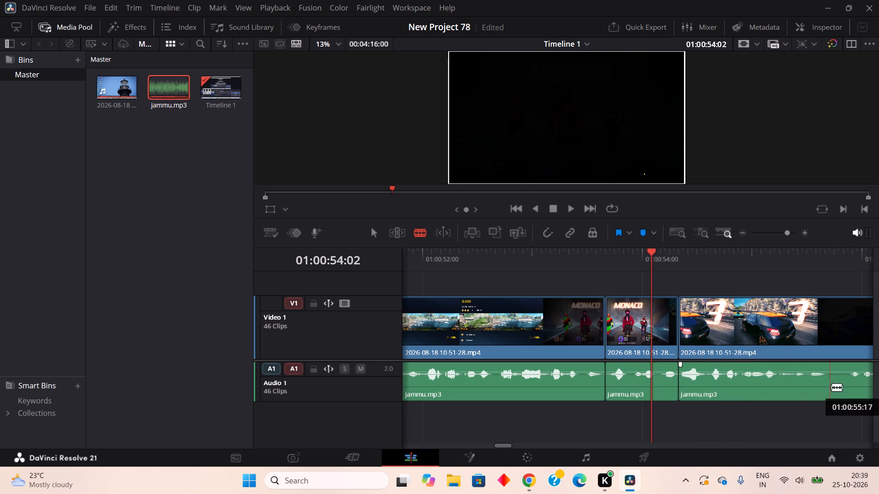
# Split jammu.mp3 at about 01:00:55:17 and 01:00:55:21, and ripple cut the short pause between the splits.
pyautogui.click(830, 383)
pyautogui.click(852, 387)
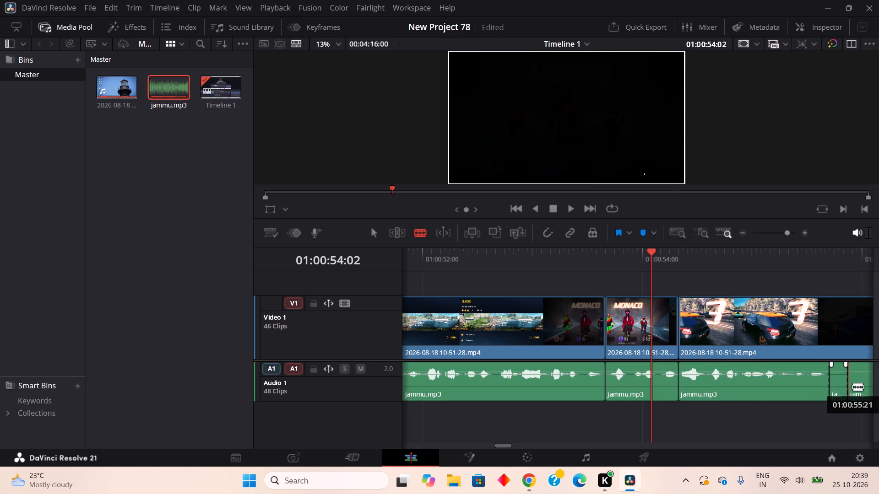
pyautogui.rightClick(836, 387)
pyautogui.click(710, 200)
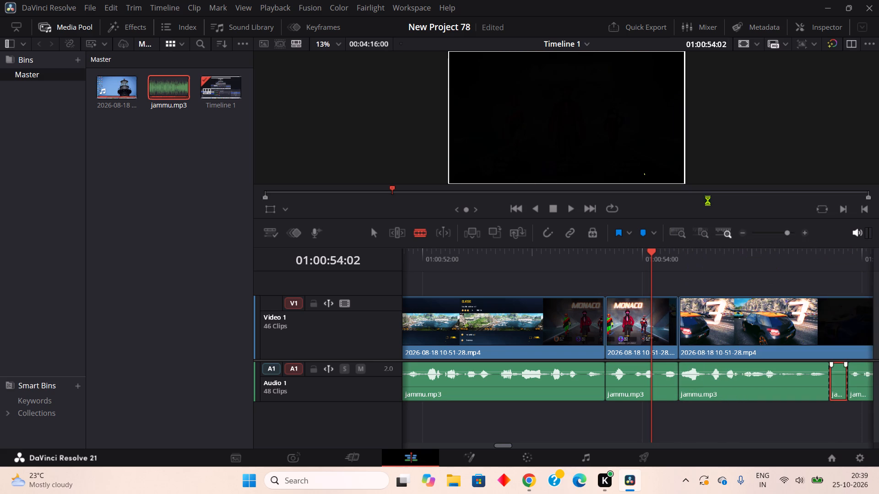
# Play on to about 01:00:57:01, split jammu.mp3 at about 01:00:57:07 and 01:00:57:17, and ripple cut the silent segment between them.
pyautogui.click(567, 209)
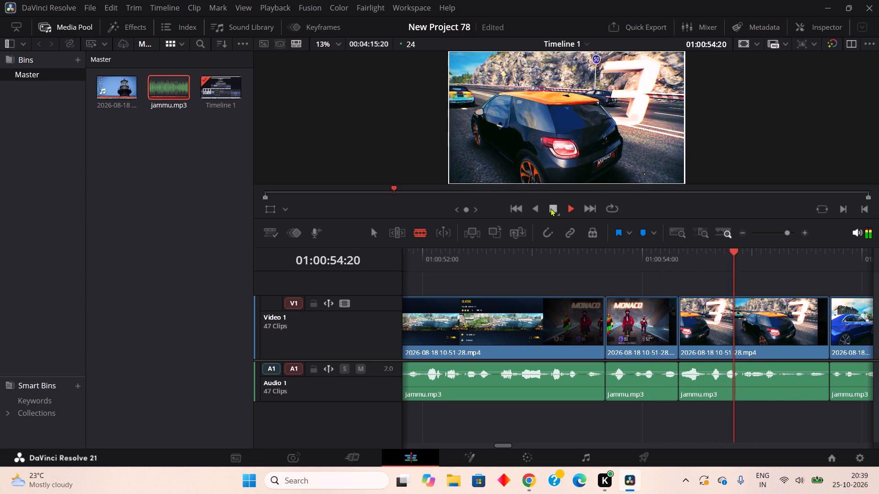
pyautogui.click(553, 206)
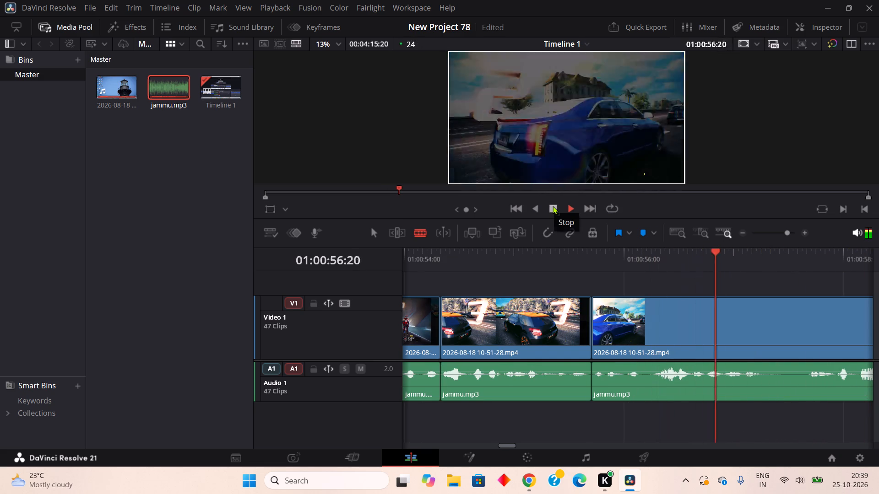
pyautogui.click(769, 387)
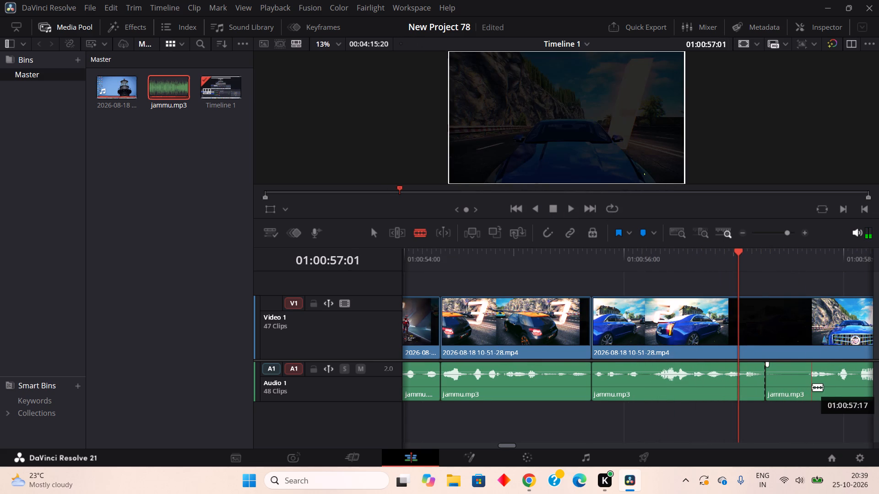
pyautogui.click(812, 387)
pyautogui.rightClick(799, 387)
pyautogui.click(681, 202)
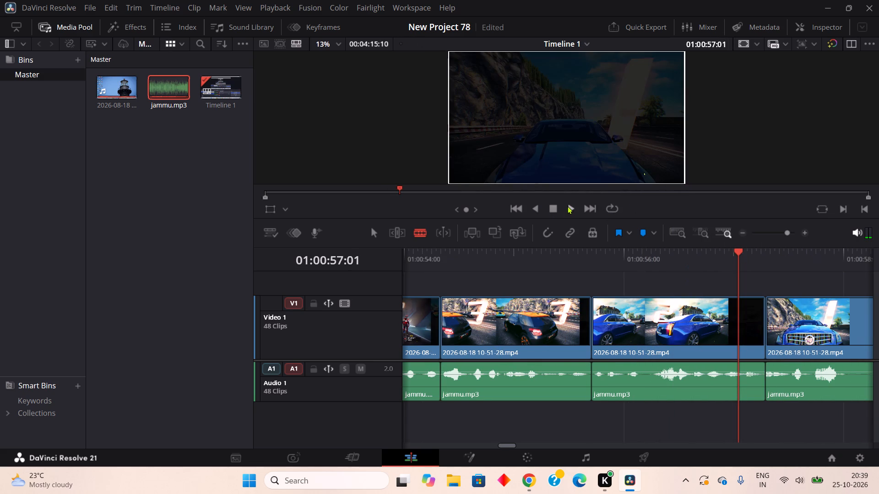
# Play on to about 01:00:58:22, split jammu.mp3 at about 01:00:58:01 and 01:00:58:08, and ripple cut the silent segment between them.
pyautogui.click(565, 208)
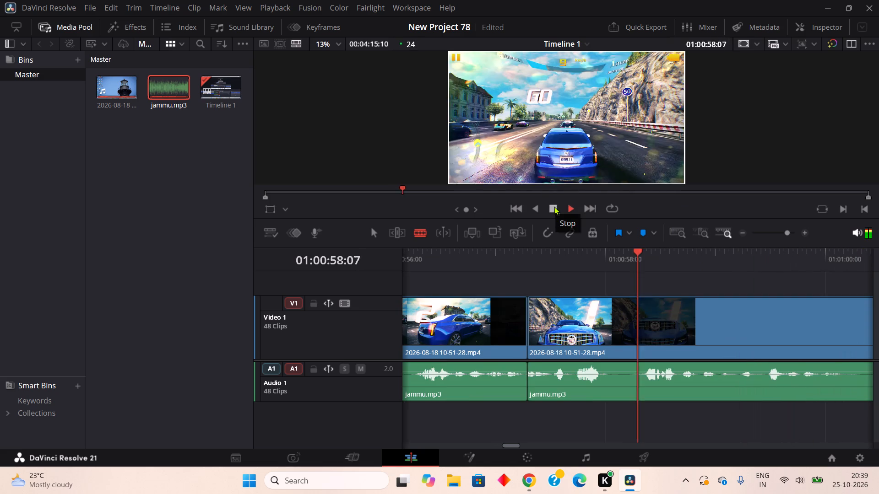
pyautogui.click(554, 206)
pyautogui.doubleClick(613, 387)
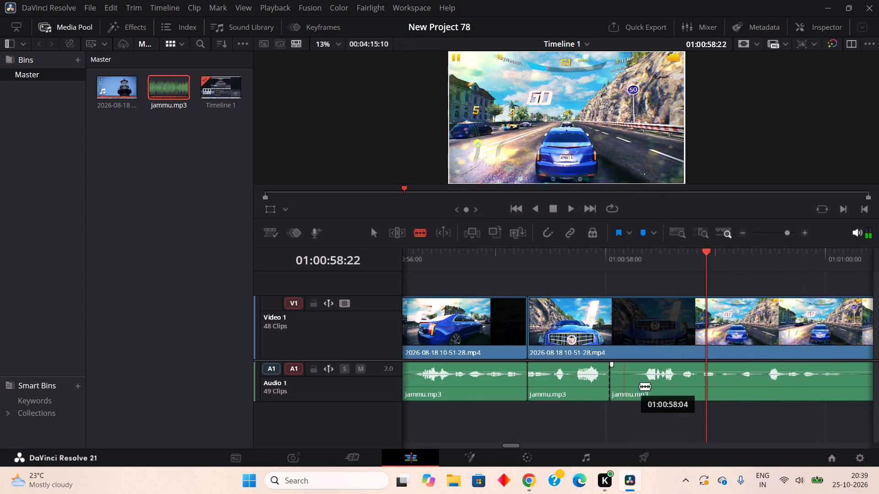
pyautogui.click(646, 390)
pyautogui.rightClick(612, 381)
pyautogui.rightClick(619, 381)
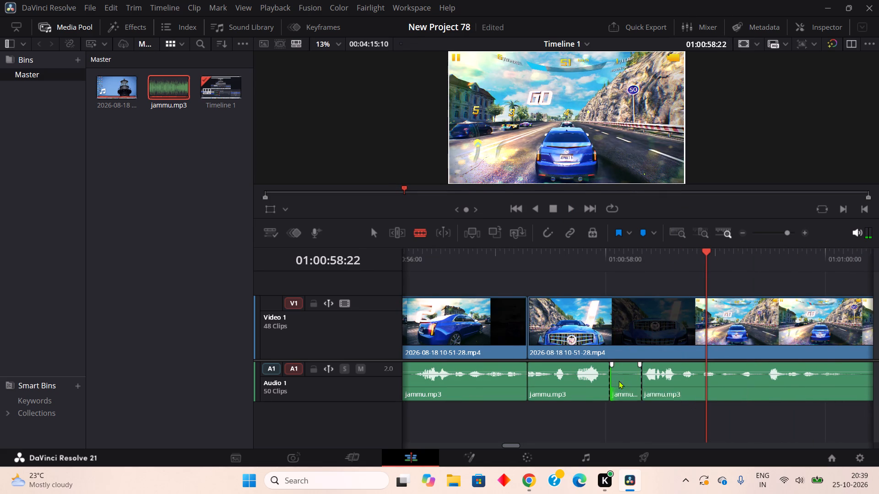
pyautogui.rightClick(620, 375)
pyautogui.click(692, 194)
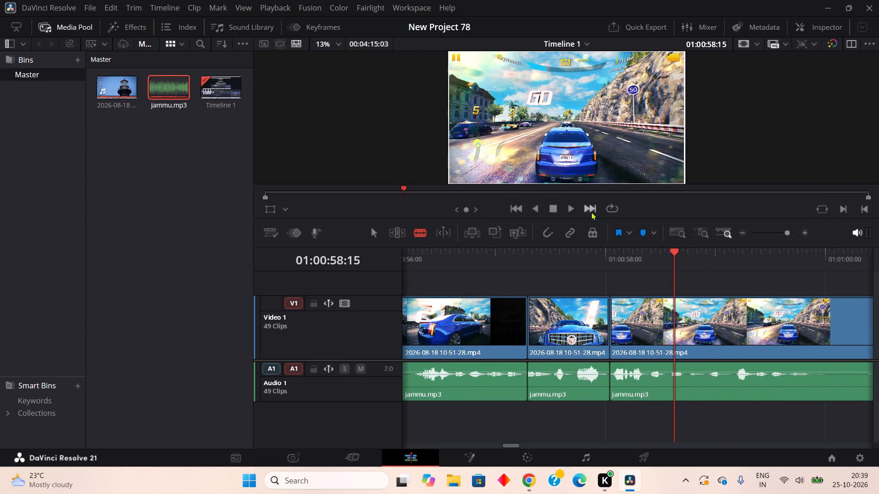
# Play on to about 01:01:00:21, split jammu.mp3 at about 01:00:59:21 and 01:01:00:10, and ripple cut the silent segment between them.
pyautogui.click(574, 206)
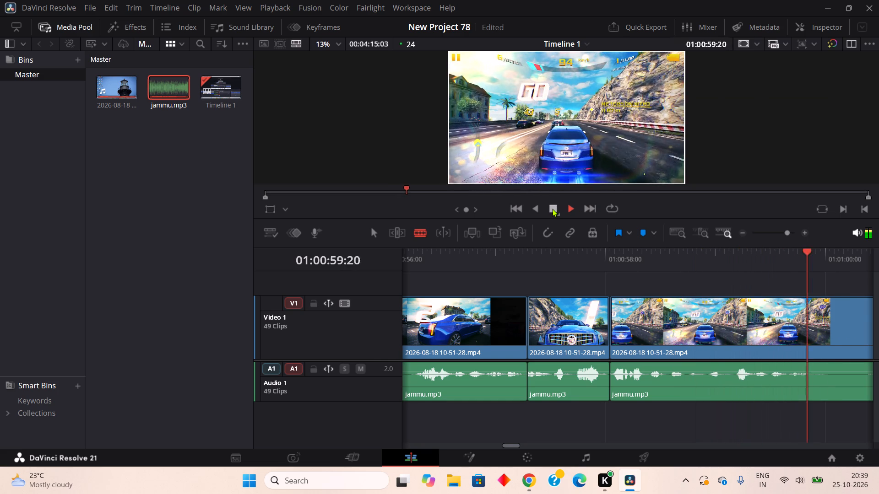
pyautogui.click(552, 209)
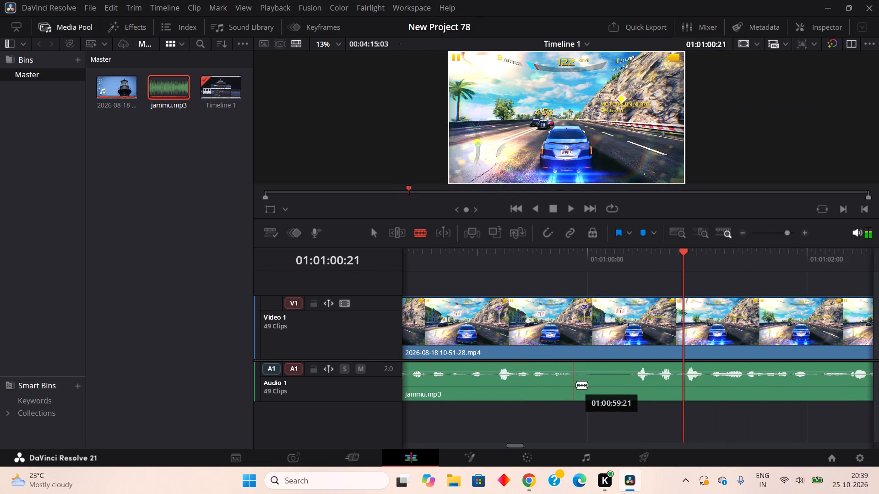
pyautogui.click(576, 385)
pyautogui.click(634, 386)
pyautogui.rightClick(623, 384)
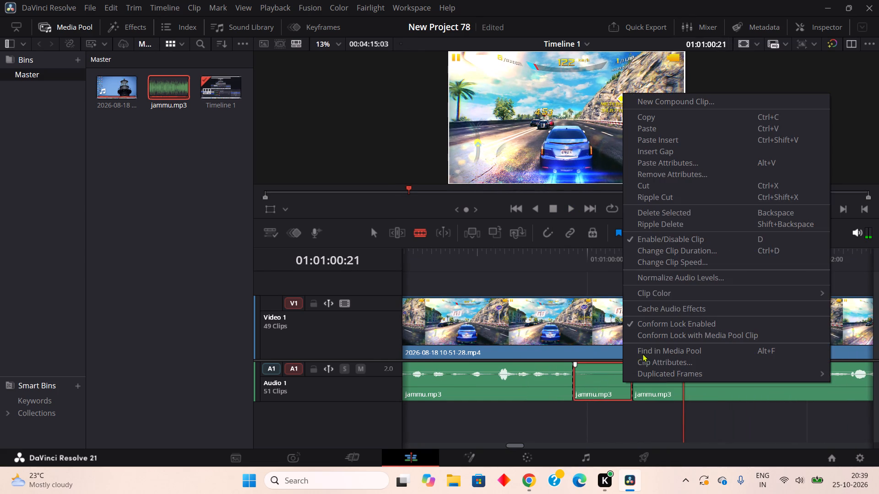
pyautogui.click(696, 193)
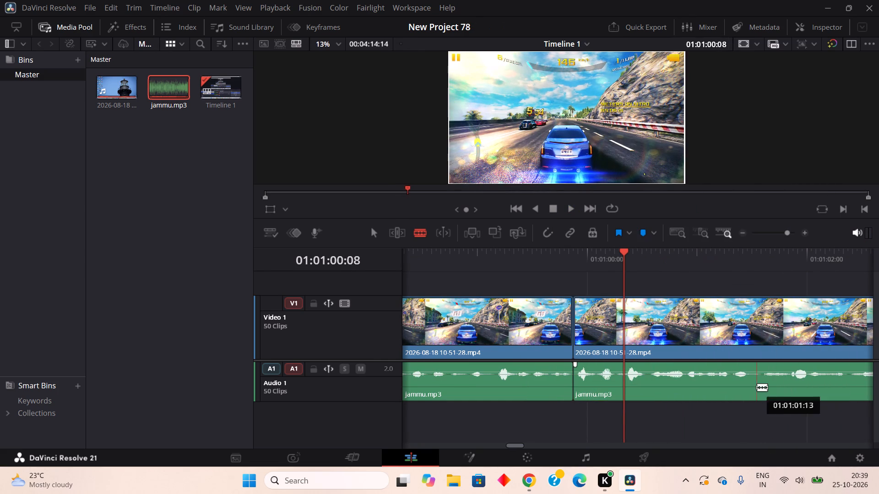
# Play on to about 01:01:04:08, split jammu.mp3 at about 01:01:03:09 and 01:01:03:15, and ripple cut the short pause between them.
pyautogui.click(571, 212)
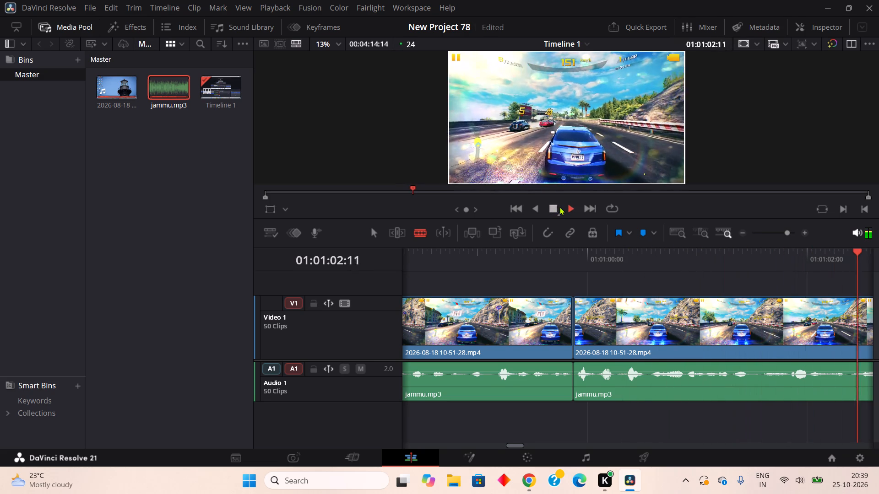
pyautogui.click(556, 206)
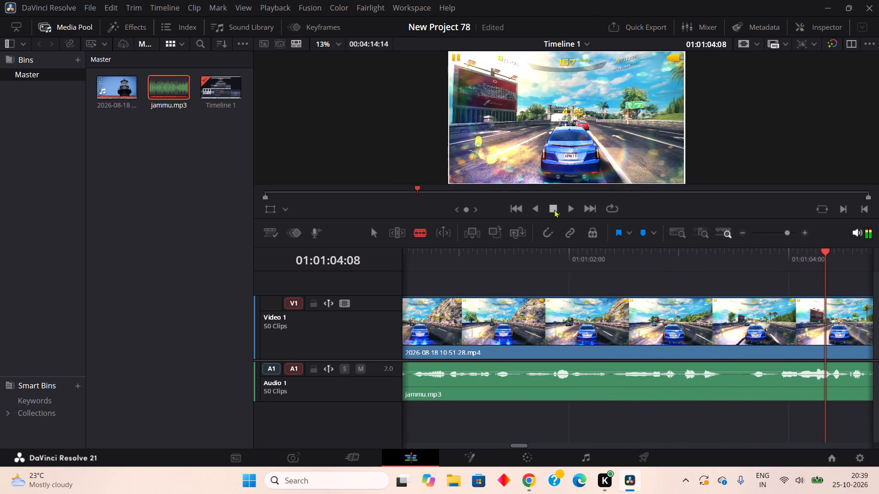
pyautogui.click(723, 383)
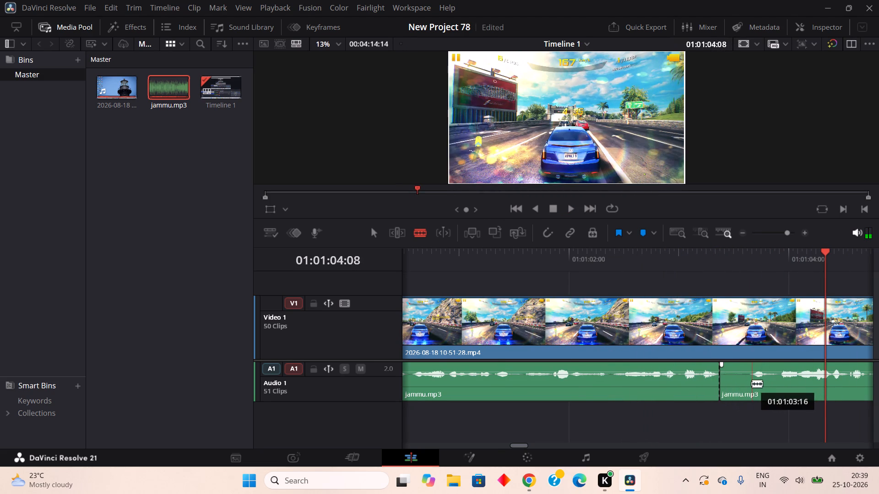
pyautogui.click(752, 383)
pyautogui.rightClick(738, 383)
pyautogui.click(715, 196)
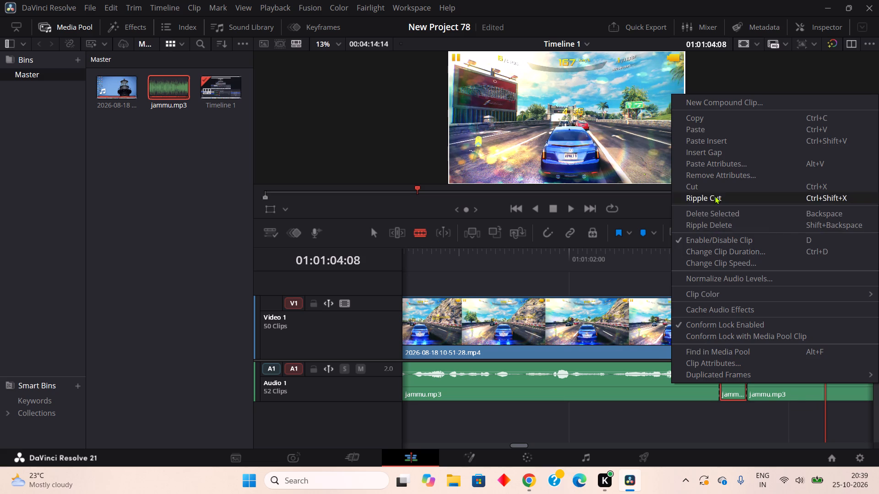
# Play back in reverse to about 01:00:59:15, replay the voice-over to about 01:01:01:16, and split jammu.mp3 at about 01:01:01:14.
pyautogui.click(533, 211)
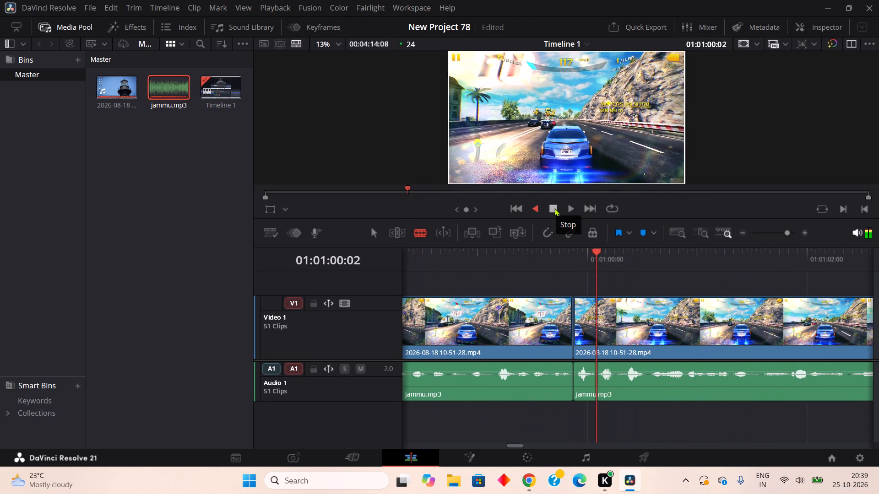
pyautogui.click(554, 208)
pyautogui.click(569, 210)
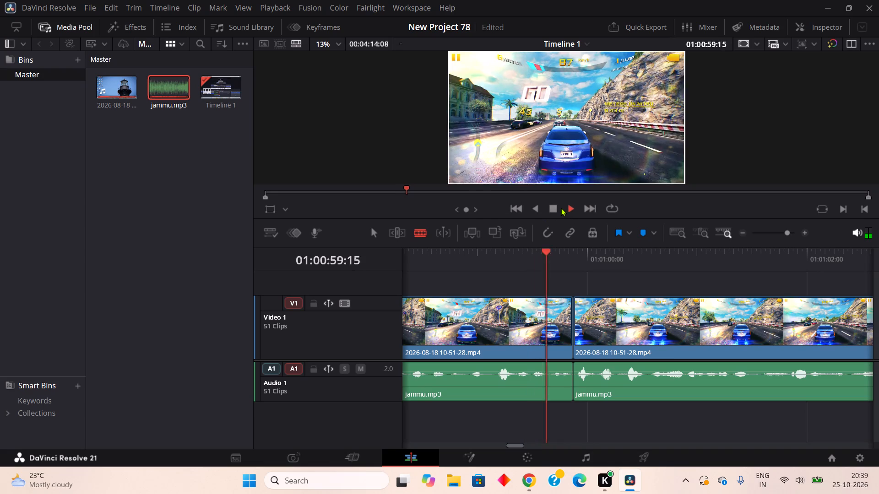
pyautogui.click(556, 209)
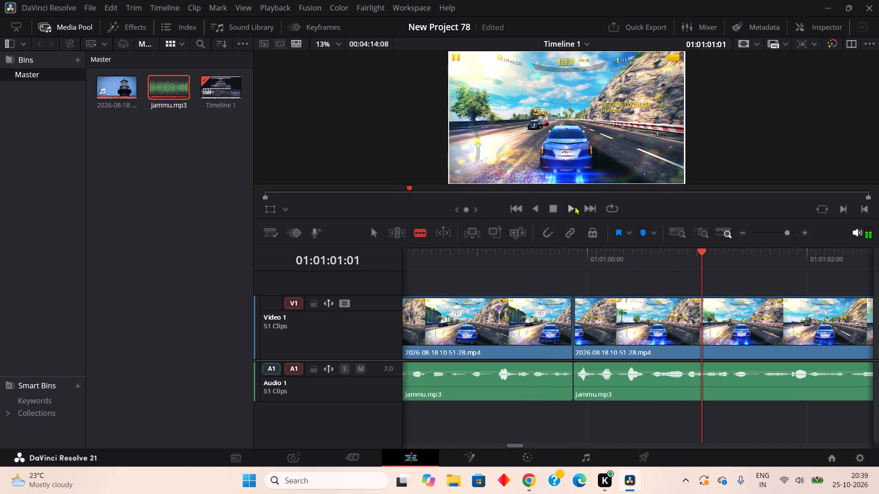
pyautogui.click(572, 207)
pyautogui.click(550, 209)
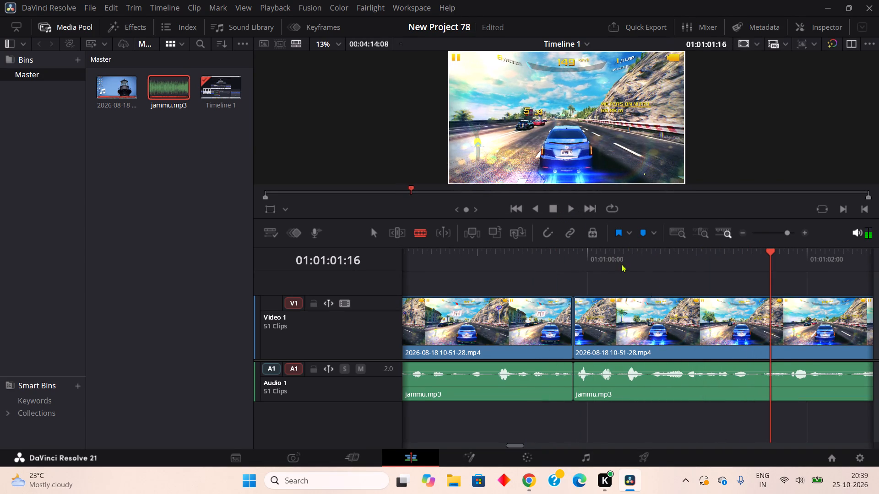
pyautogui.click(763, 391)
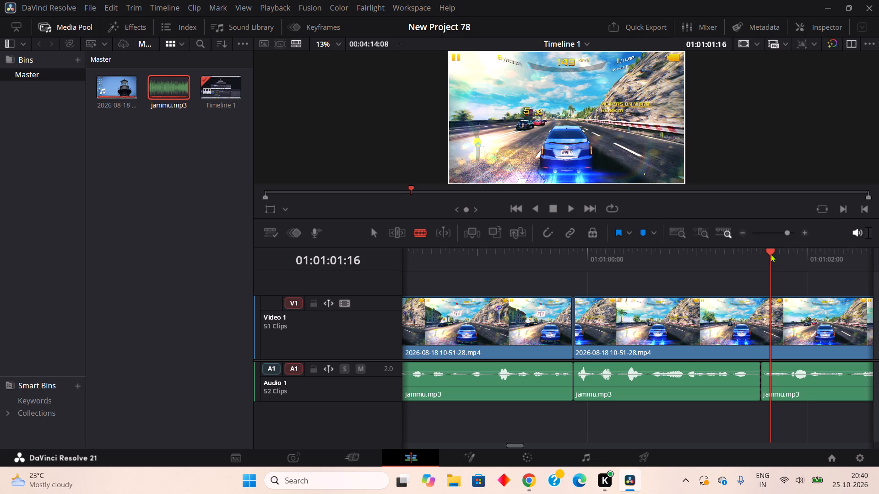
# Replay from about 01:01:00:13 to 01:01:07:12, split jammu.mp3 at about 01:01:06:13 and 01:01:06:22, and ripple cut the silence between them.
pyautogui.moveTo(770, 254); pyautogui.dragTo(649, 292)
pyautogui.click(649, 292)
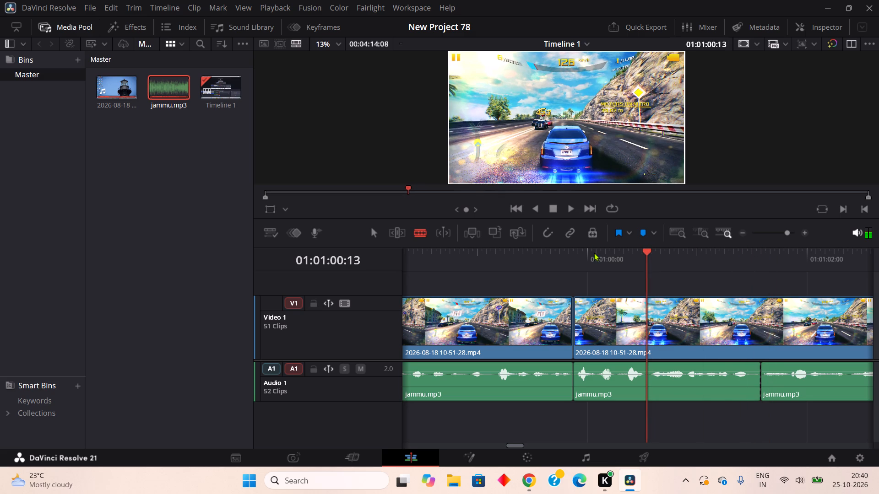
pyautogui.doubleClick(568, 207)
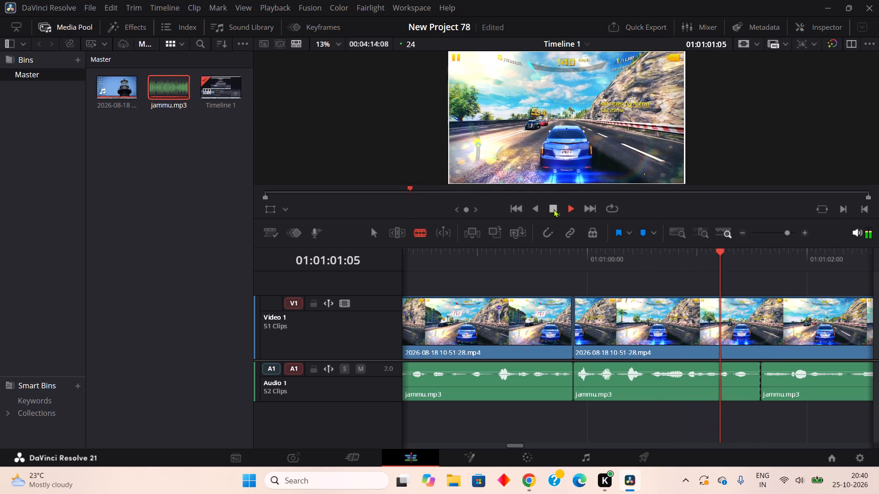
pyautogui.click(553, 209)
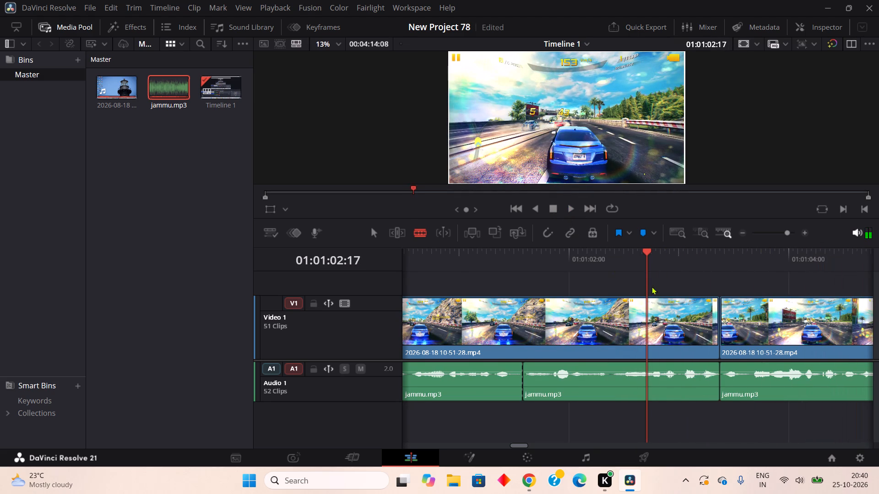
pyautogui.click(564, 207)
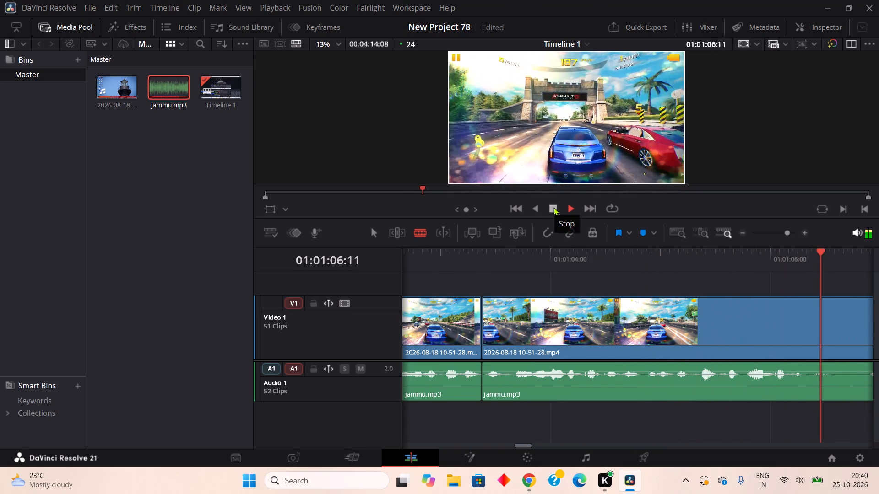
pyautogui.click(553, 207)
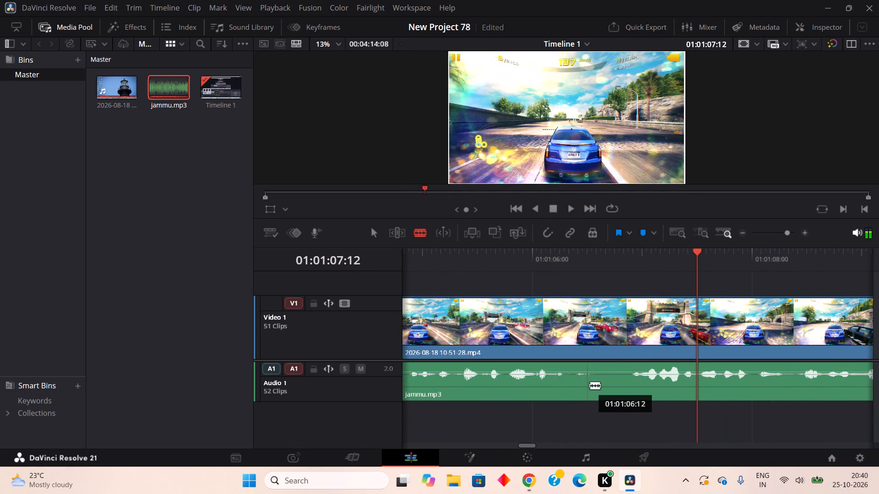
pyautogui.click(593, 384)
pyautogui.click(636, 386)
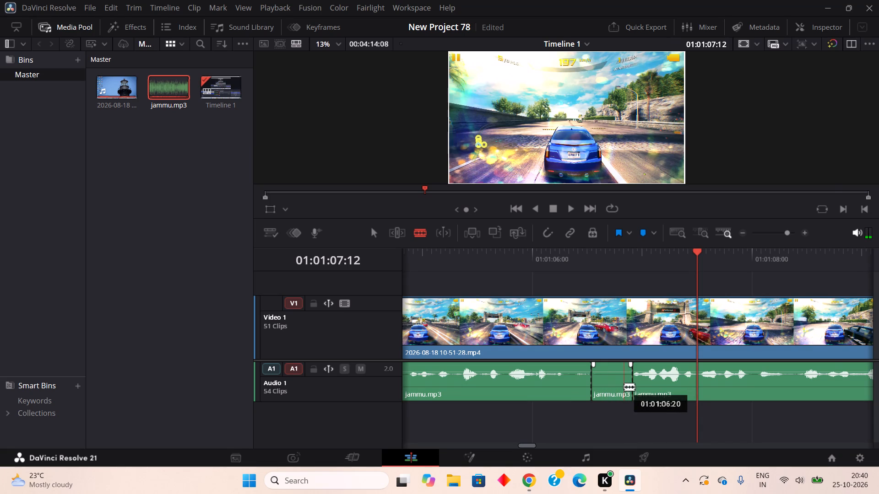
pyautogui.rightClick(624, 387)
pyautogui.click(685, 199)
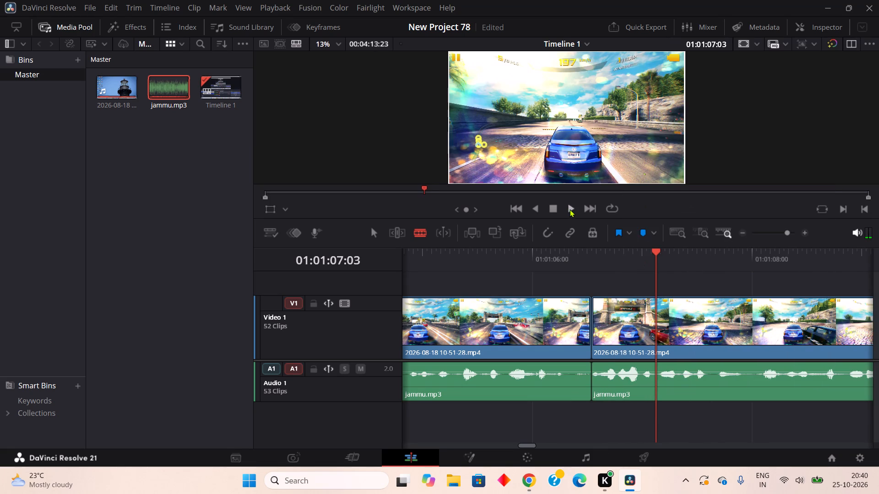
# Play on to about 01:01:10:18, split jammu.mp3 at about 01:01:10:09 and 01:01:10:14, and ripple cut the short pause between them.
pyautogui.click(570, 209)
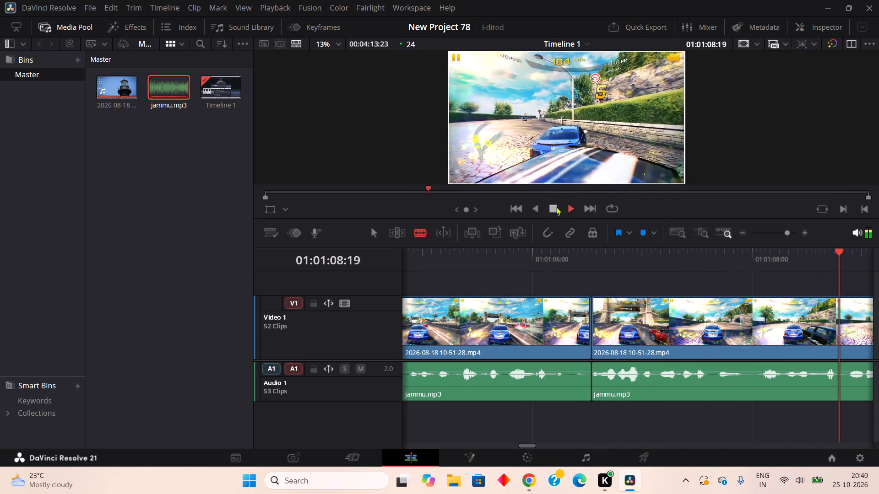
pyautogui.click(553, 208)
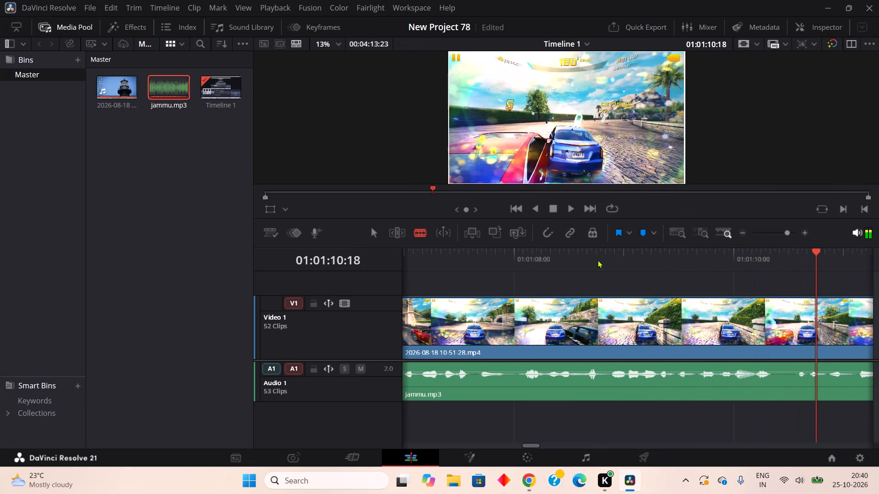
pyautogui.click(779, 392)
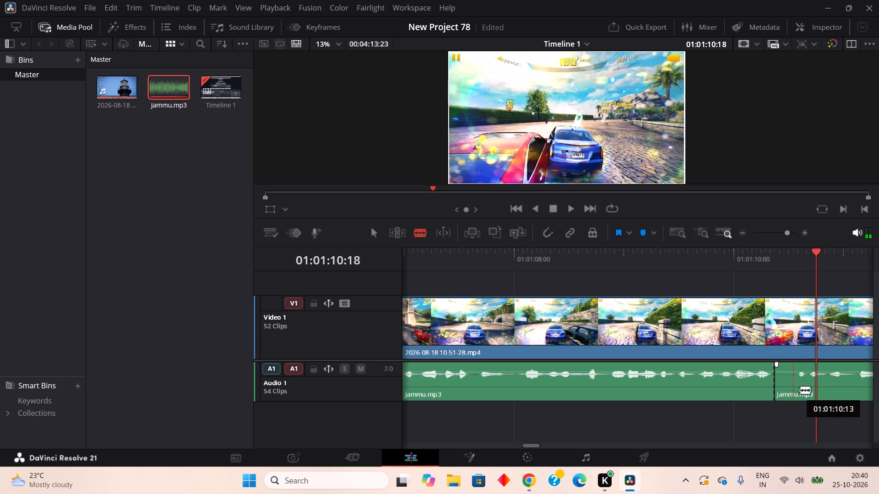
pyautogui.click(801, 390)
pyautogui.rightClick(793, 389)
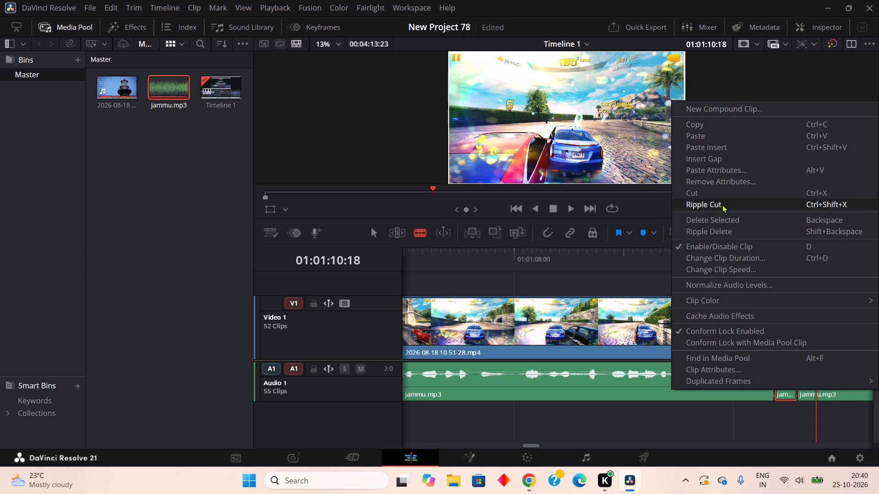
pyautogui.click(722, 204)
# Play on to about 01:01:12:08, split jammu.mp3 at about 01:01:11:07 and 01:01:11:10, and ripple cut the short pause between them.
pyautogui.click(571, 209)
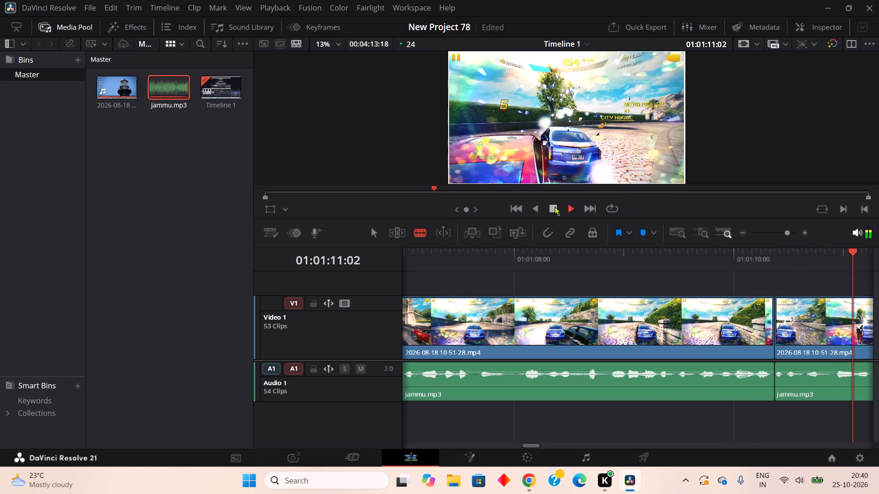
pyautogui.click(554, 206)
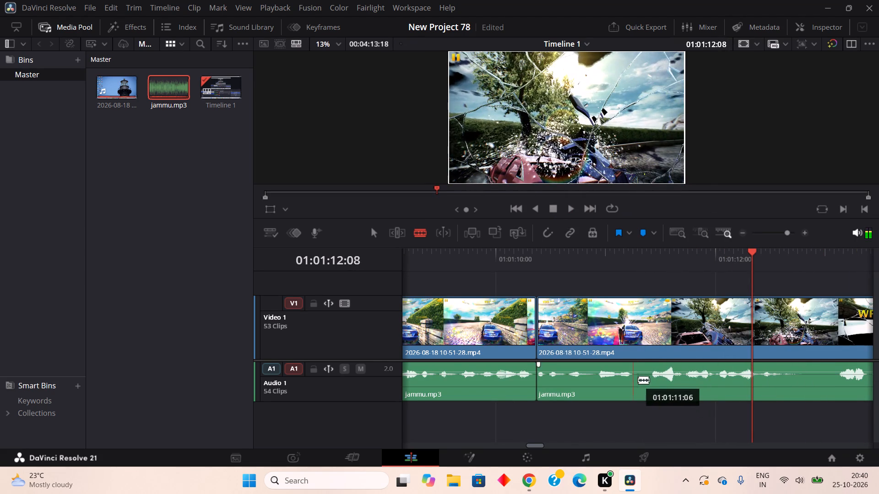
pyautogui.click(638, 380)
pyautogui.click(653, 386)
pyautogui.rightClick(647, 383)
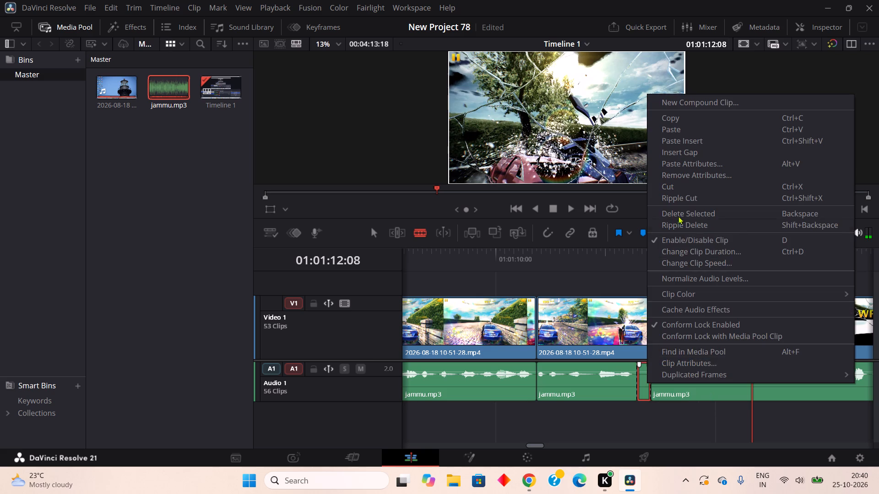
pyautogui.click(678, 199)
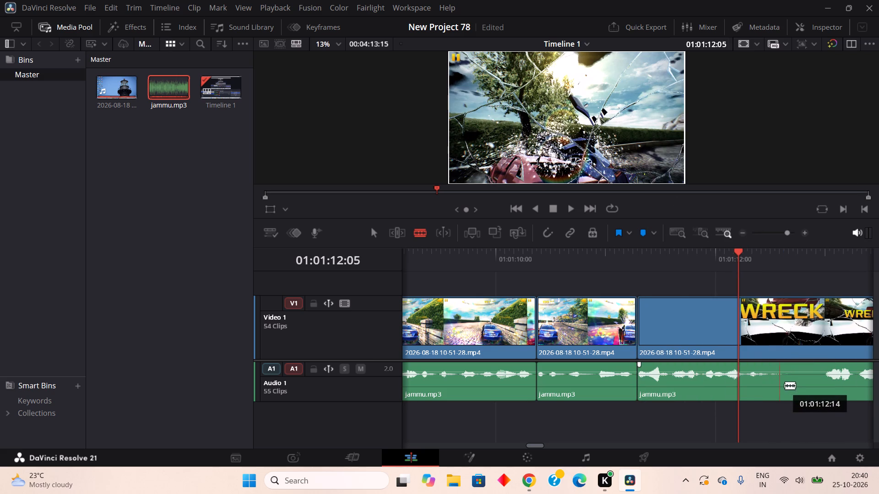
# Split jammu.mp3 at about 01:01:12:15 and 01:01:13:00, and ripple cut the silent segment between the splits.
pyautogui.click(787, 385)
pyautogui.click(829, 386)
pyautogui.rightClick(804, 383)
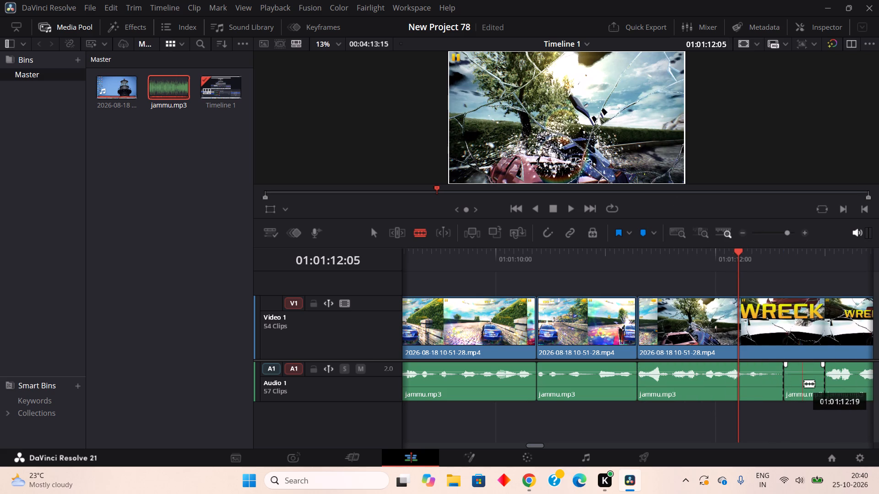
pyautogui.click(743, 200)
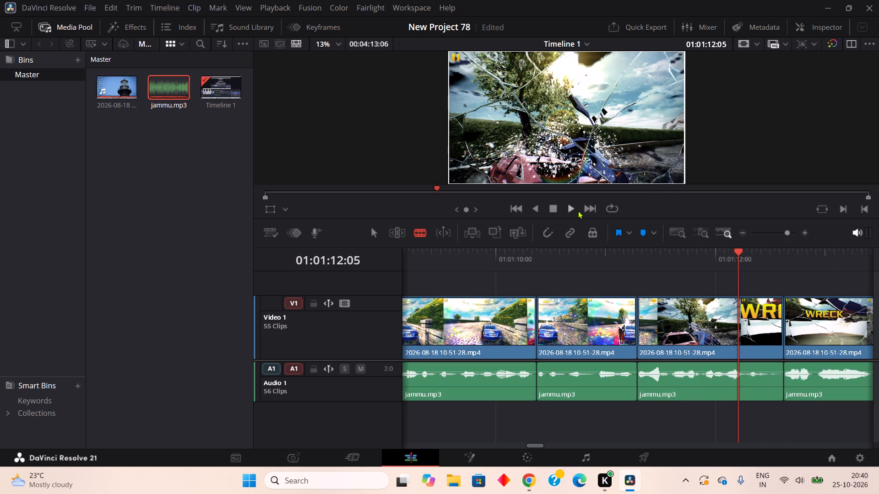
# Play on to about 01:01:14:13, split jammu.mp3 at about 01:01:13:10 and 01:01:13:17, and ripple cut the silence between them.
pyautogui.doubleClick(570, 210)
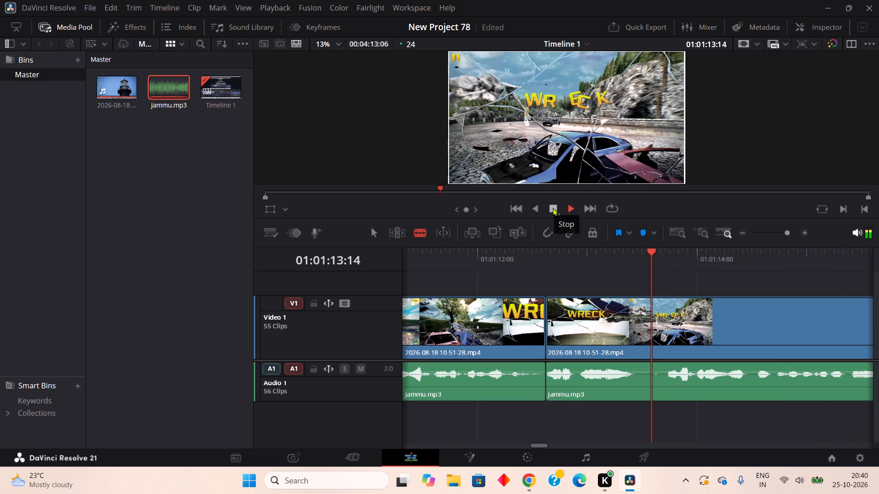
pyautogui.doubleClick(553, 208)
pyautogui.click(637, 387)
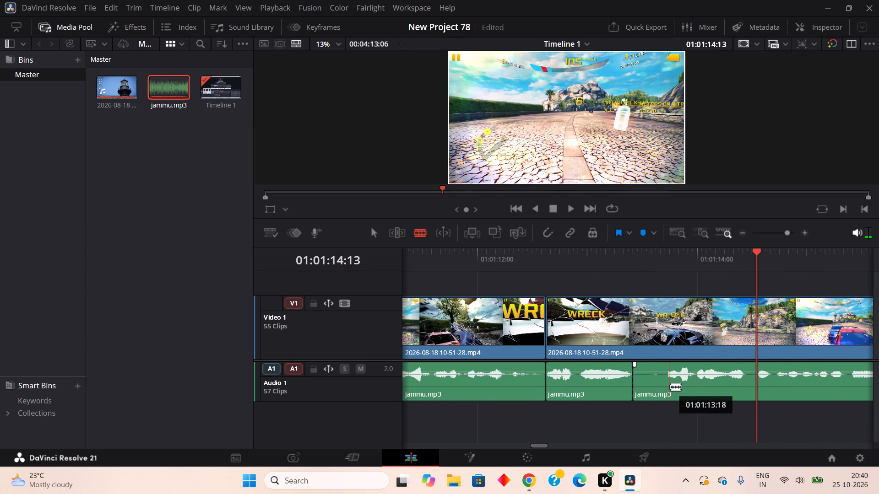
pyautogui.click(668, 387)
pyautogui.rightClick(652, 385)
pyautogui.click(703, 198)
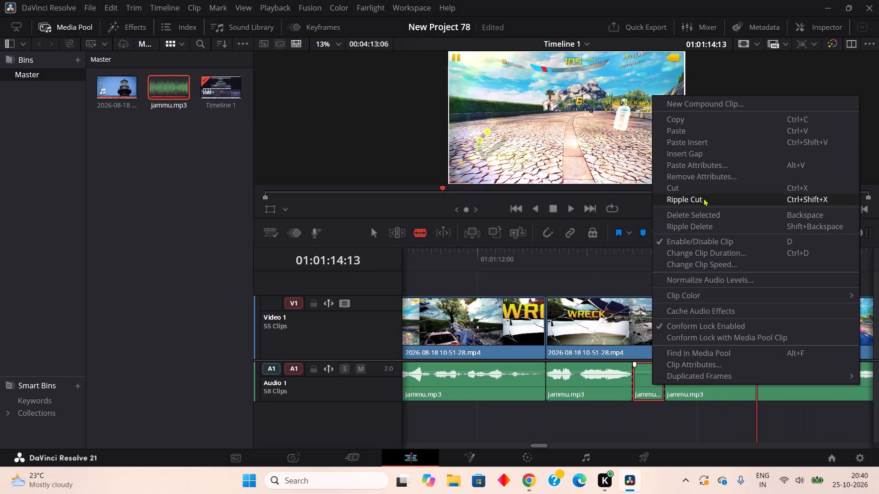
# Play on to about 01:01:17:14, split jammu.mp3 at about 01:01:17:01 and 01:01:17:06, and ripple cut the pause between them.
pyautogui.click(563, 209)
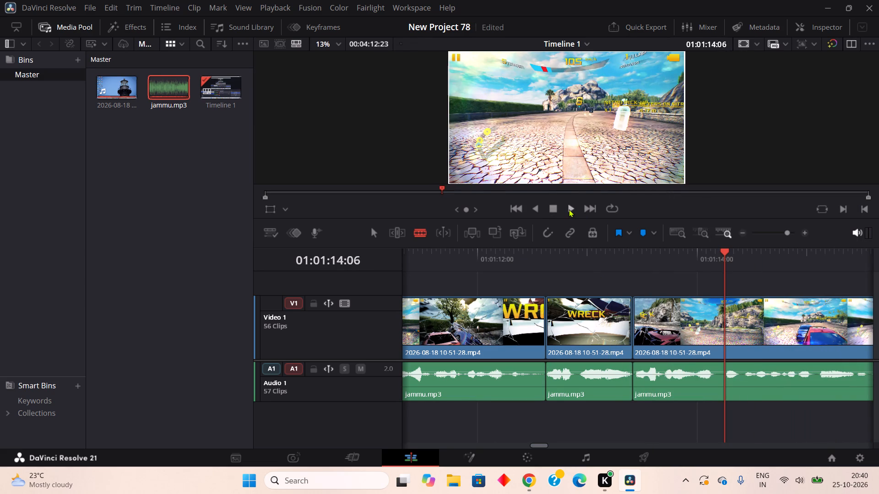
pyautogui.click(570, 209)
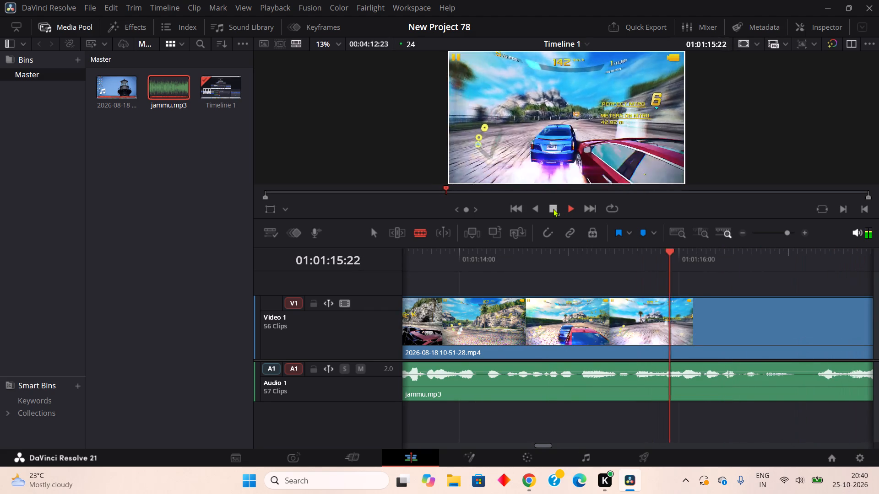
pyautogui.doubleClick(553, 209)
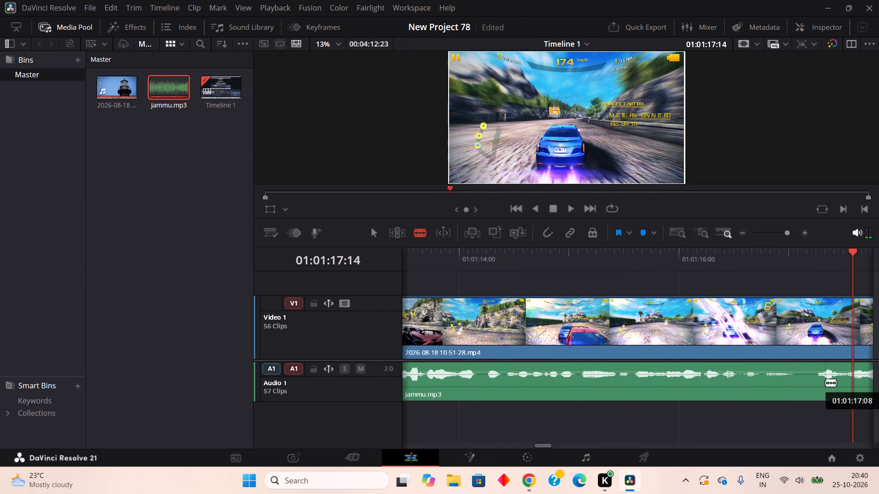
pyautogui.click(794, 386)
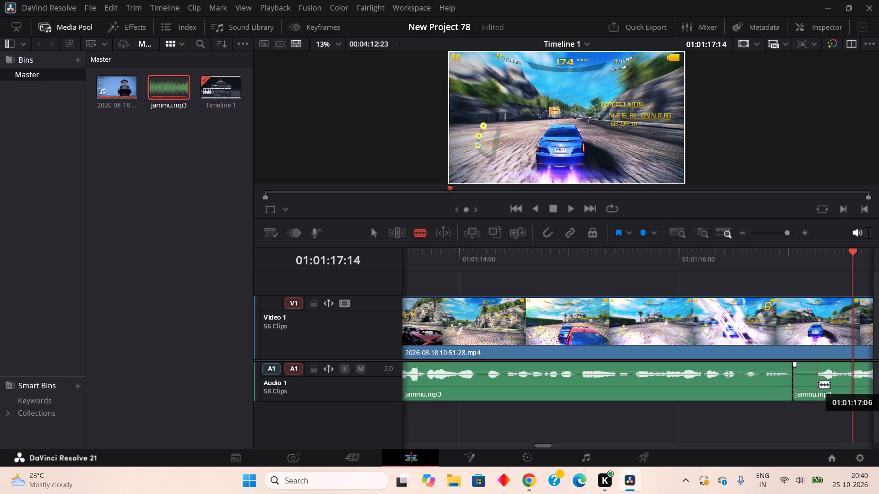
pyautogui.click(819, 385)
pyautogui.rightClick(808, 384)
pyautogui.click(697, 199)
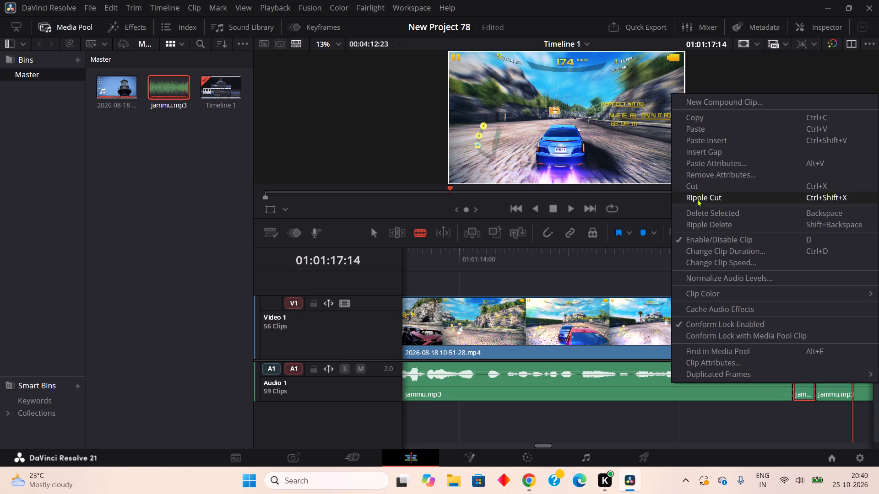
# Play on to about 01:01:20:06, split jammu.mp3 at about 01:01:20:20 and 01:01:21:00, and ripple cut the short pause between them.
pyautogui.click(571, 209)
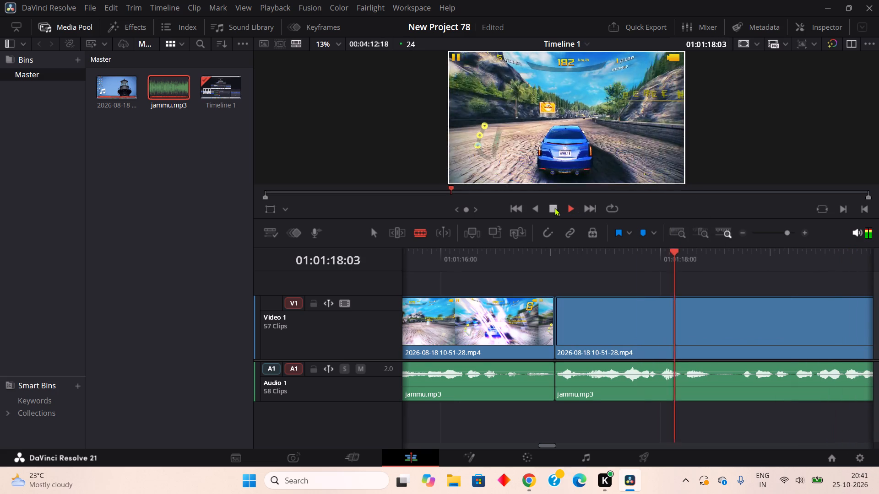
pyautogui.doubleClick(553, 207)
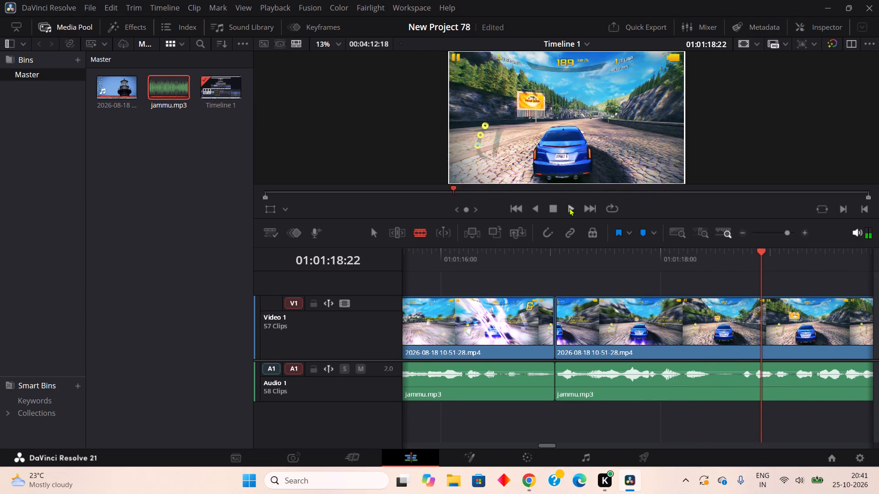
pyautogui.click(569, 208)
pyautogui.click(555, 208)
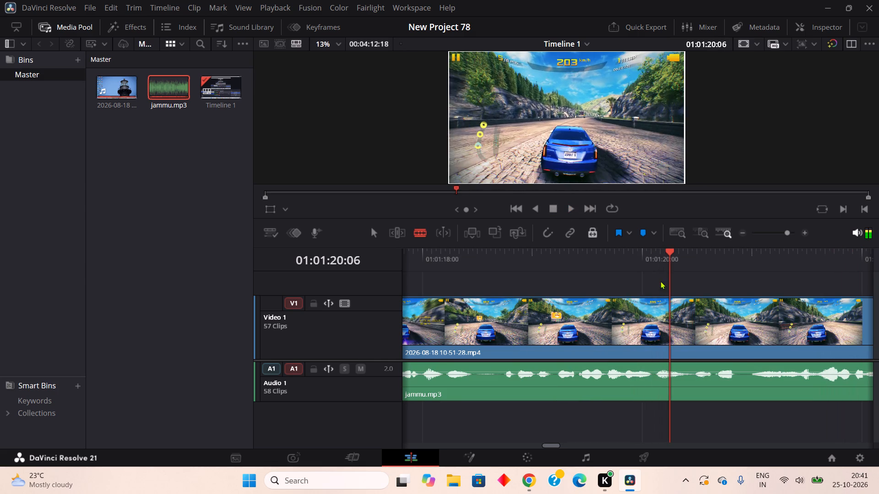
pyautogui.click(737, 383)
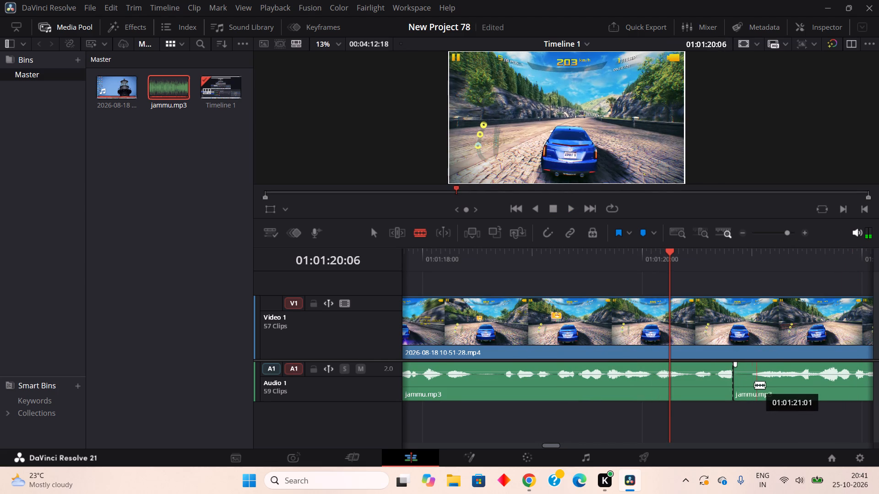
pyautogui.click(752, 386)
pyautogui.rightClick(752, 387)
pyautogui.rightClick(745, 387)
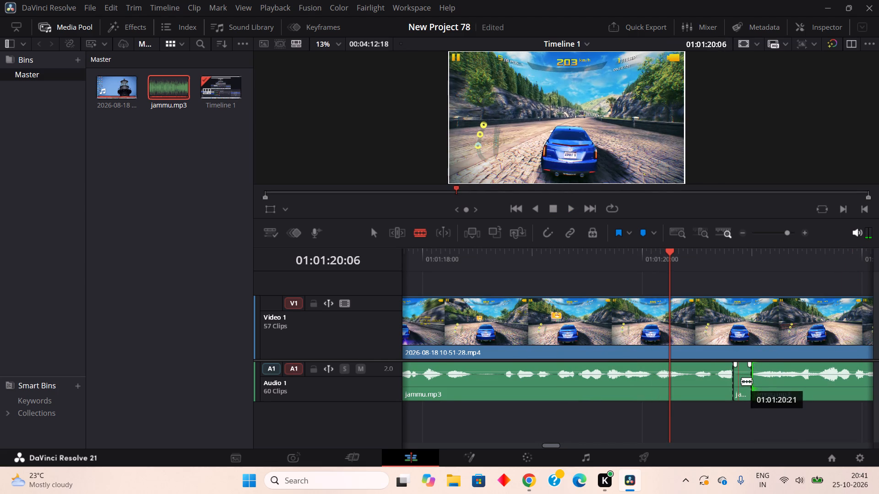
pyautogui.rightClick(741, 376)
pyautogui.click(689, 187)
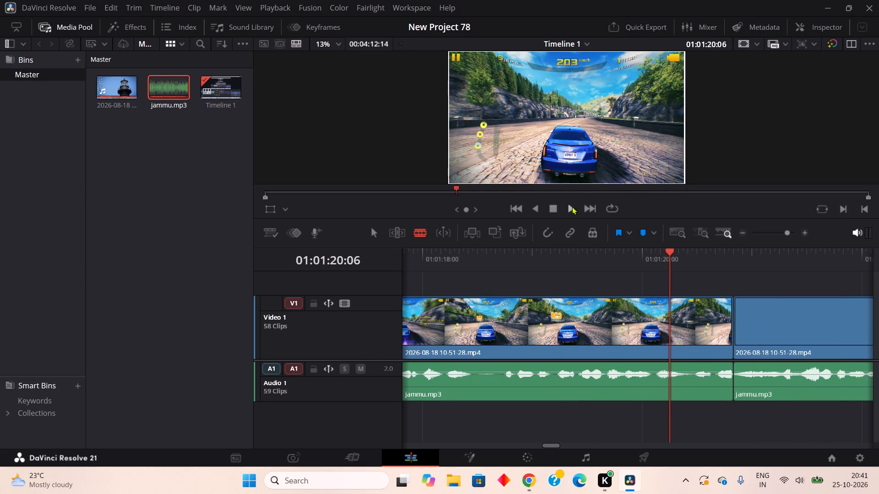
# Play on to about 01:01:22:23, split jammu.mp3 at about 01:01:22:18 and 01:01:23:02, and ripple cut the silence between them.
pyautogui.doubleClick(568, 209)
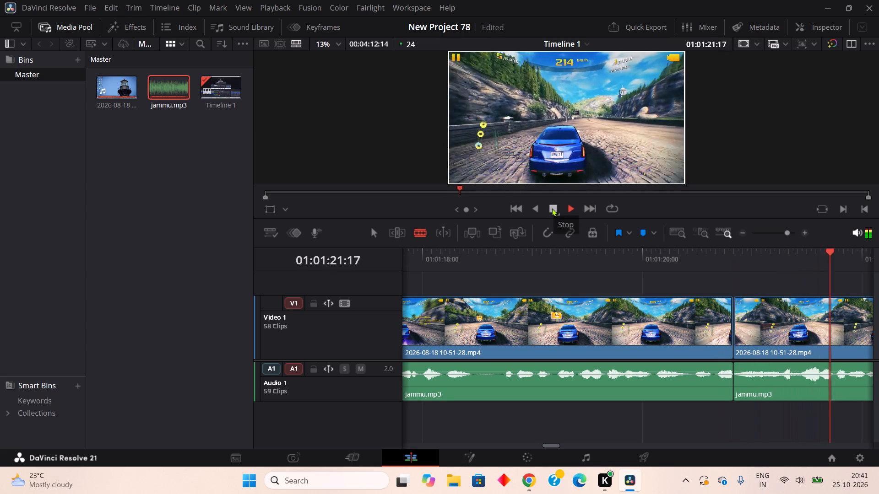
pyautogui.click(551, 208)
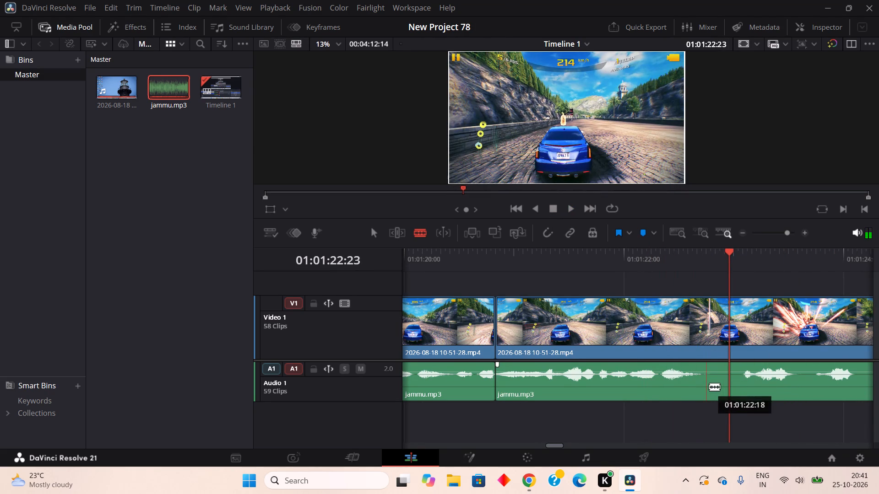
pyautogui.click(710, 387)
pyautogui.click(745, 387)
pyautogui.rightClick(735, 387)
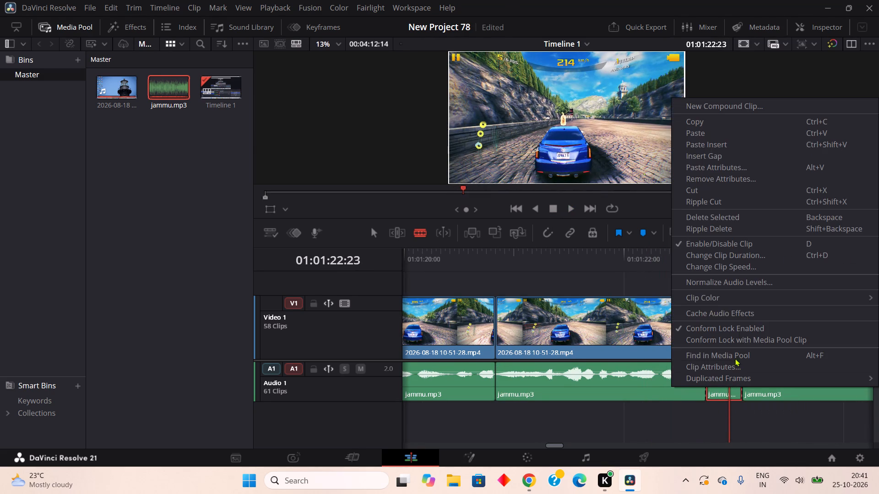
pyautogui.click(724, 199)
# Split jammu.mp3 at about 01:01:23:05 and 01:01:23:10, and ripple cut the silent segment between the splits.
pyautogui.click(760, 387)
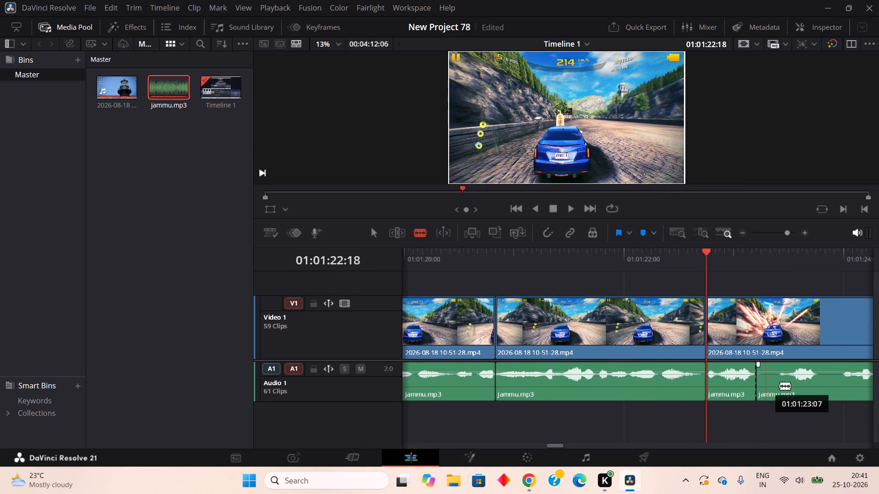
pyautogui.click(780, 386)
pyautogui.rightClick(760, 384)
pyautogui.rightClick(764, 379)
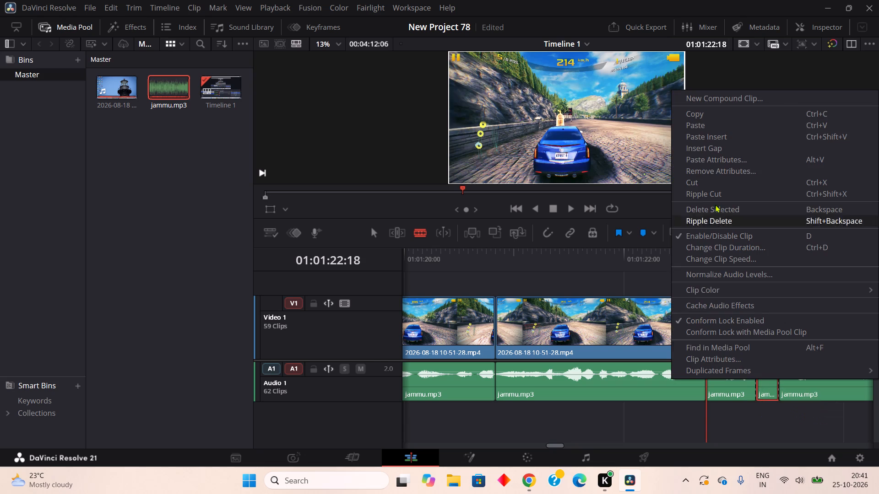
pyautogui.click(707, 190)
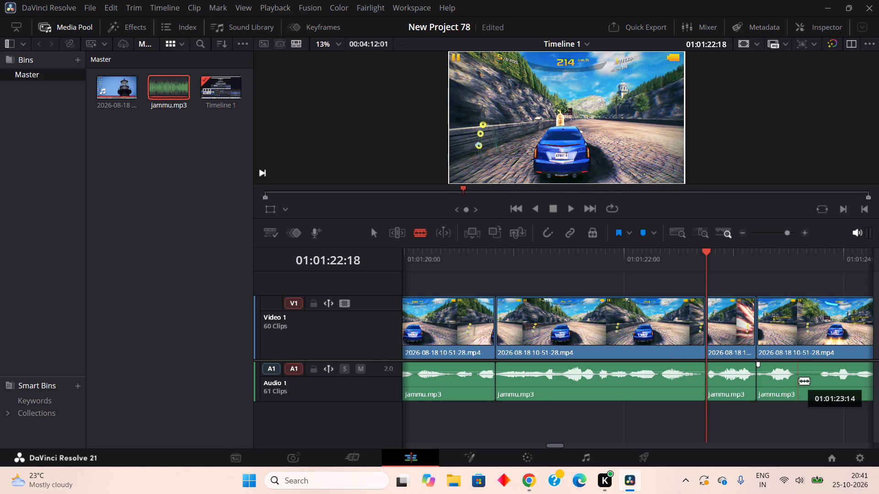
# Split jammu.mp3 at about 01:01:23:14 and 01:01:23:19, and ripple cut the silent segment between the splits.
pyautogui.click(798, 388)
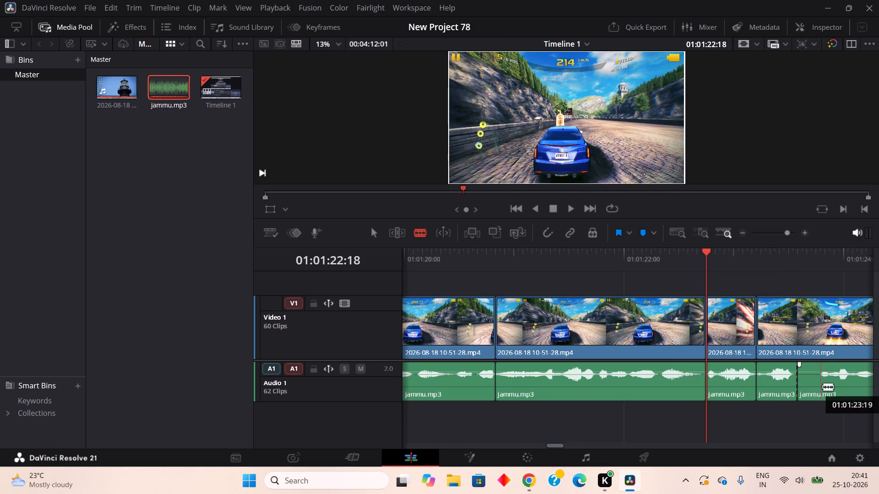
pyautogui.click(823, 387)
pyautogui.rightClick(819, 385)
pyautogui.rightClick(811, 381)
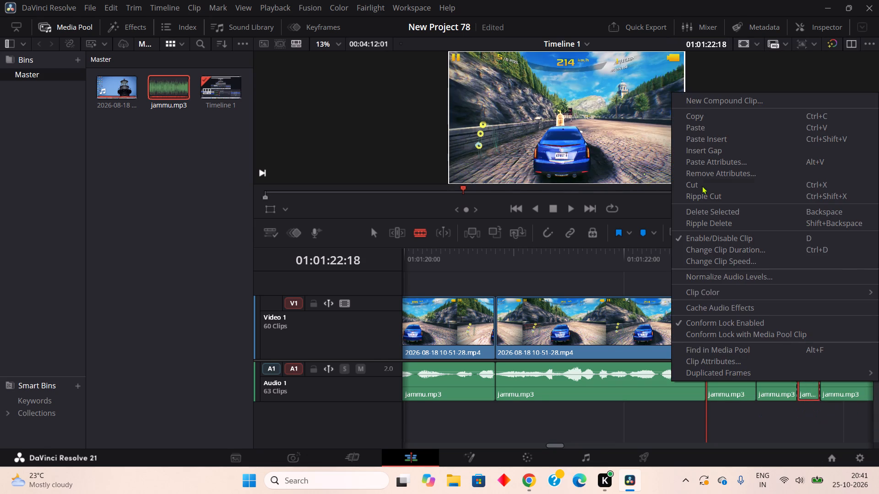
pyautogui.click(701, 199)
# Play on to about 01:01:25:03, split jammu.mp3 at about 01:01:25:03 and 01:01:25:10, and ripple cut the pause between them.
pyautogui.click(571, 207)
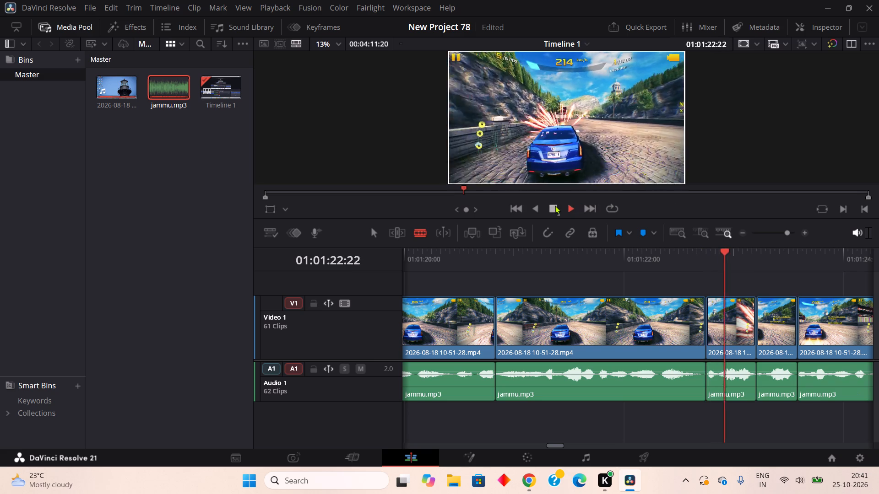
pyautogui.click(555, 206)
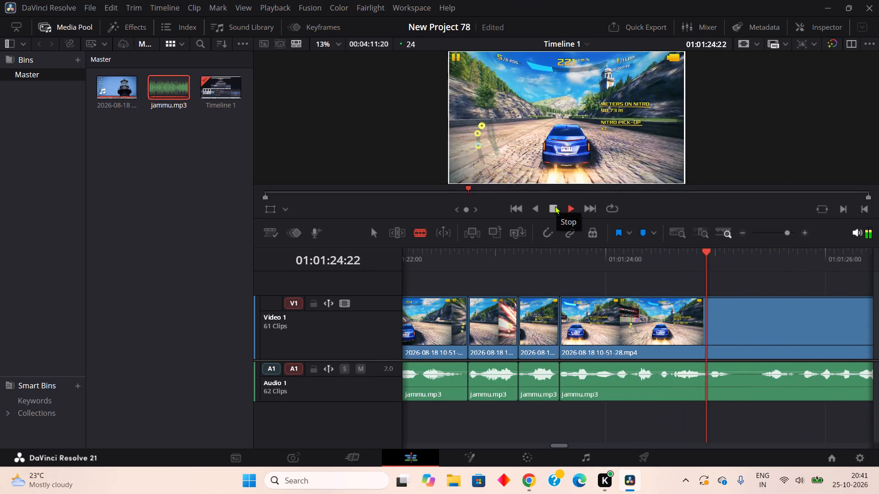
pyautogui.click(732, 379)
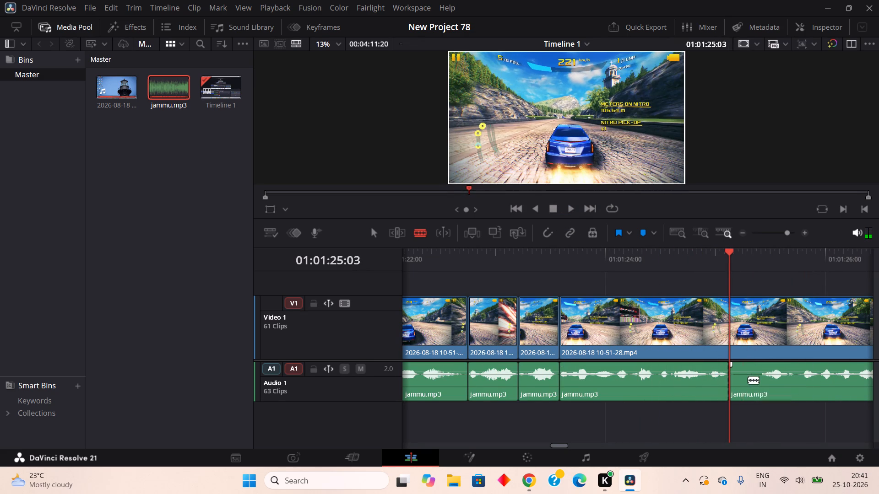
pyautogui.click(764, 386)
pyautogui.rightClick(755, 384)
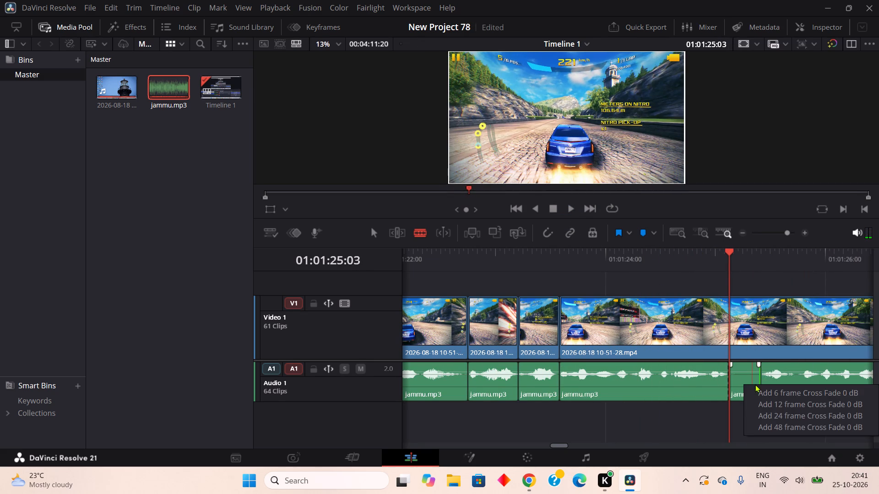
pyautogui.rightClick(749, 380)
pyautogui.rightClick(742, 372)
pyautogui.rightClick(747, 397)
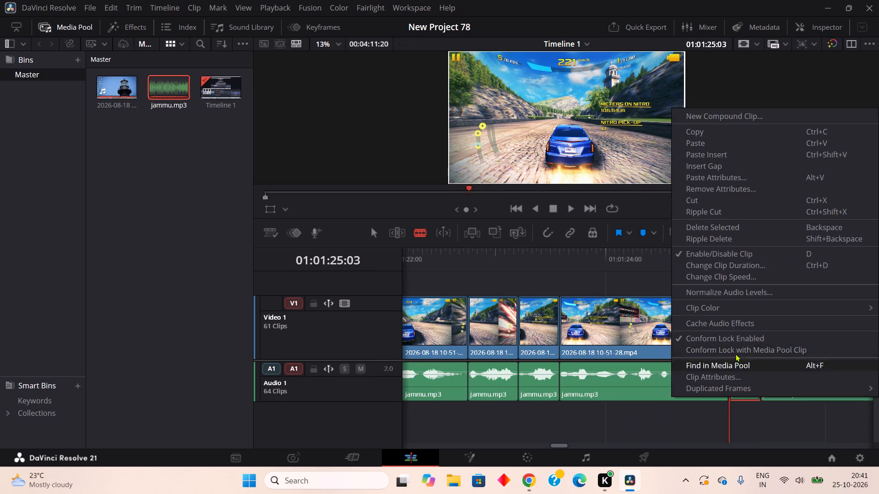
pyautogui.doubleClick(707, 207)
# Play on to about 01:01:27:02, split jammu.mp3 at about 01:01:26:07, and ripple cut its silent tail.
pyautogui.doubleClick(569, 209)
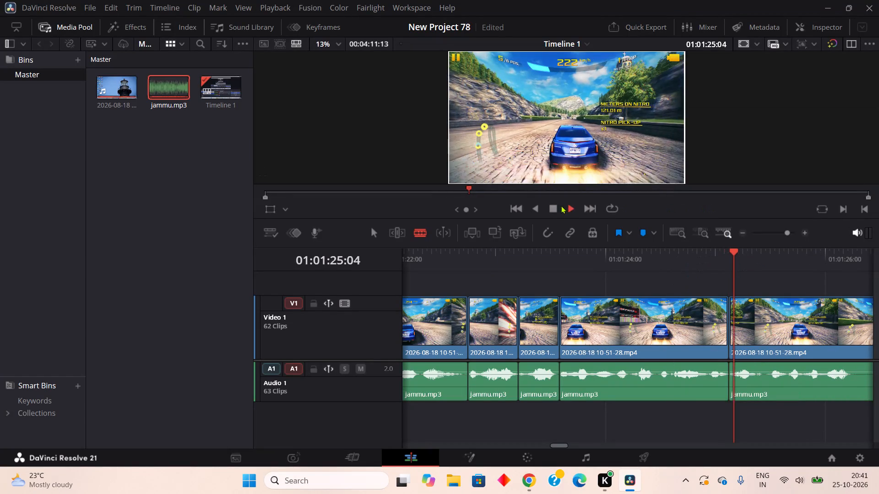
pyautogui.click(554, 209)
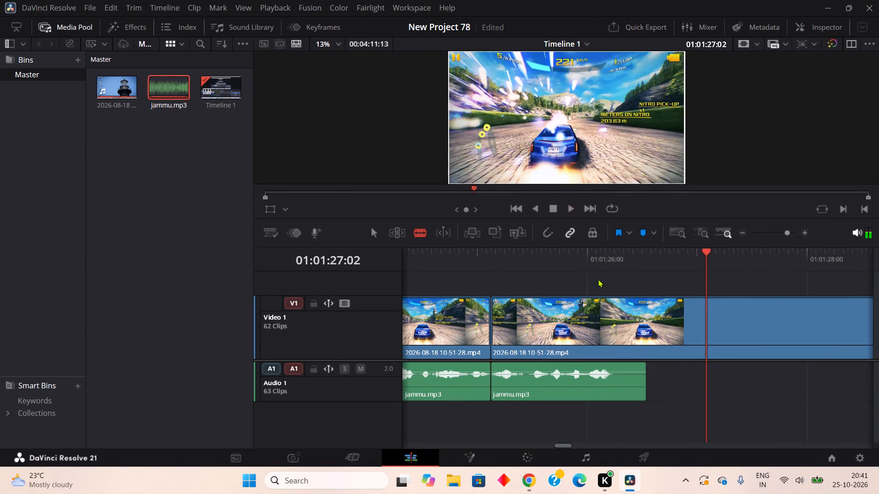
pyautogui.click(620, 390)
pyautogui.rightClick(625, 381)
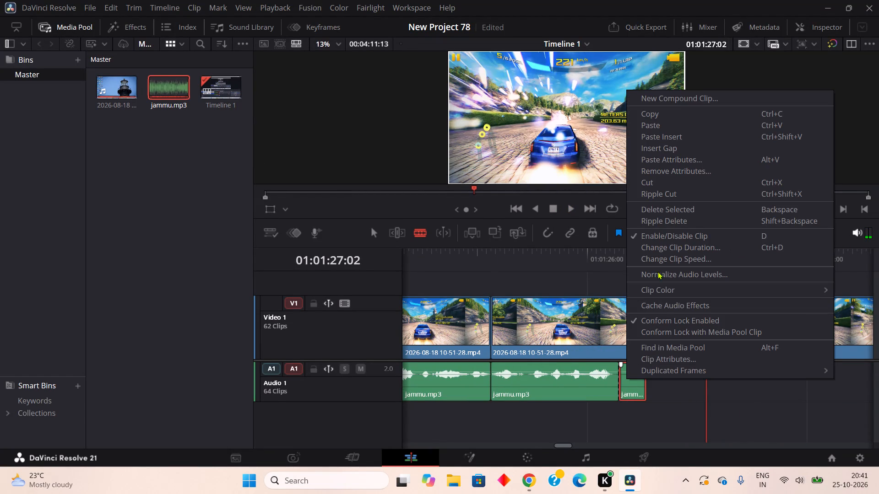
pyautogui.doubleClick(660, 198)
# Remove the leftover gameplay video clip after 01:01:26:07, past the end of the voice-over.
pyautogui.rightClick(665, 338)
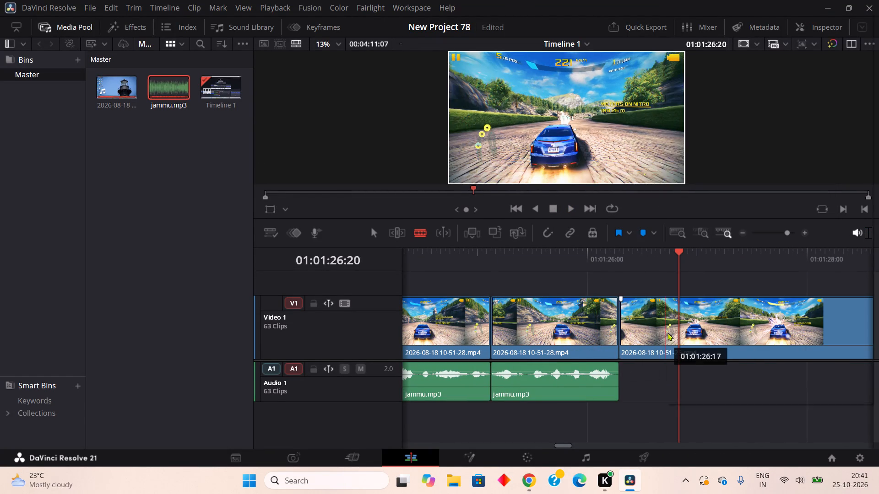
pyautogui.click(694, 141)
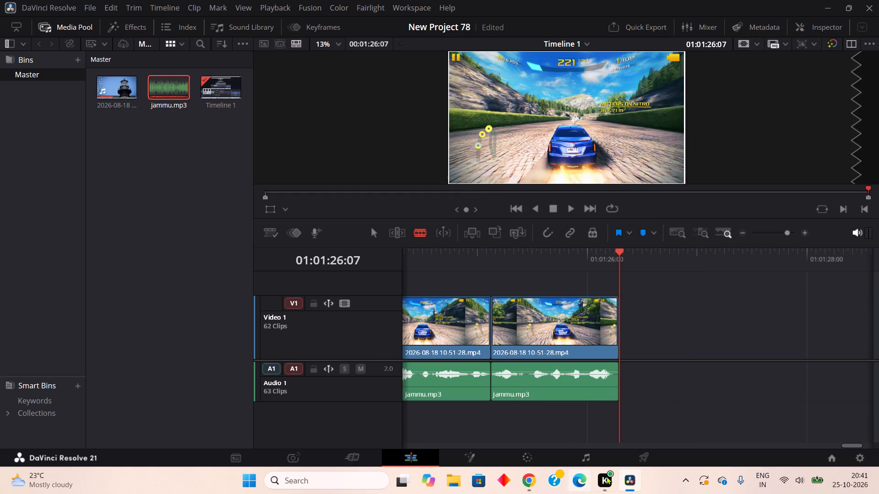
# Open the Deliver page and set the render destination to the E: drive with the file name jammu 1.
pyautogui.click(636, 459)
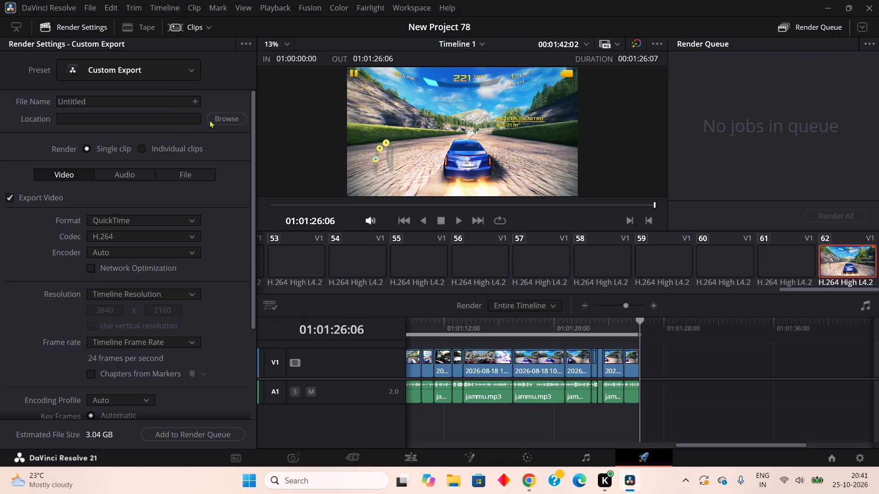
pyautogui.click(212, 120)
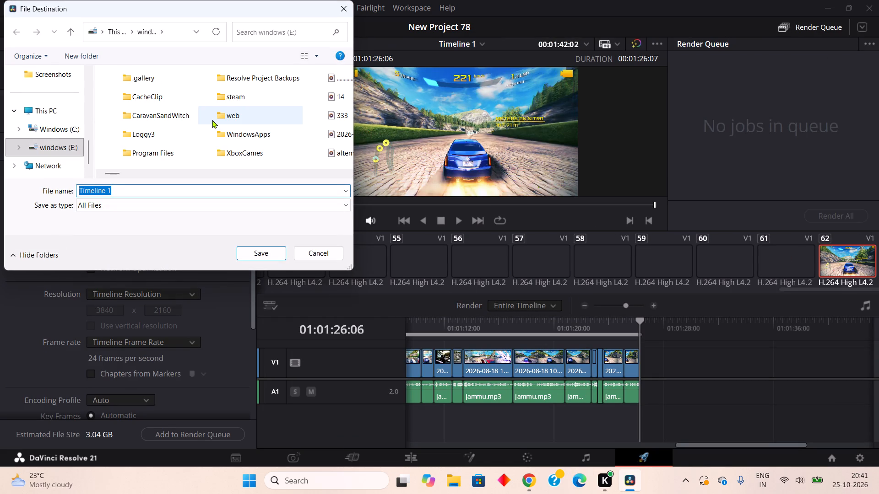
pyautogui.press('BackSpace')
pyautogui.write('jammu 1')
pyautogui.press('Return')
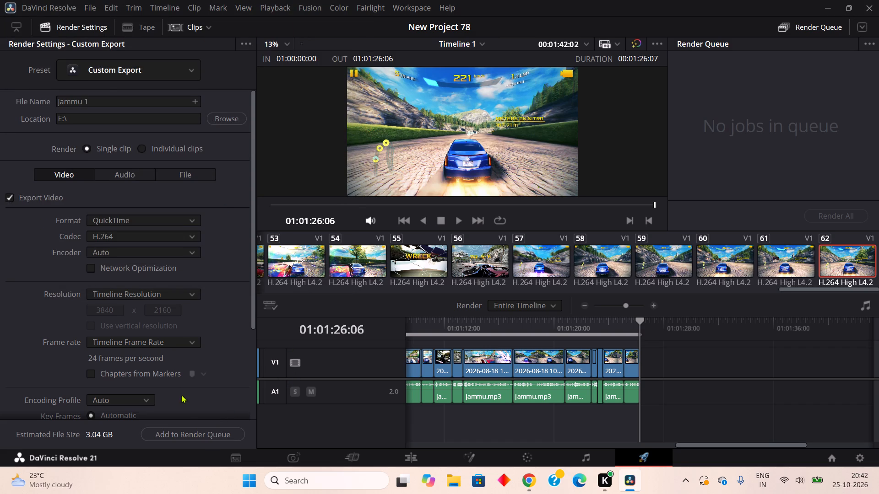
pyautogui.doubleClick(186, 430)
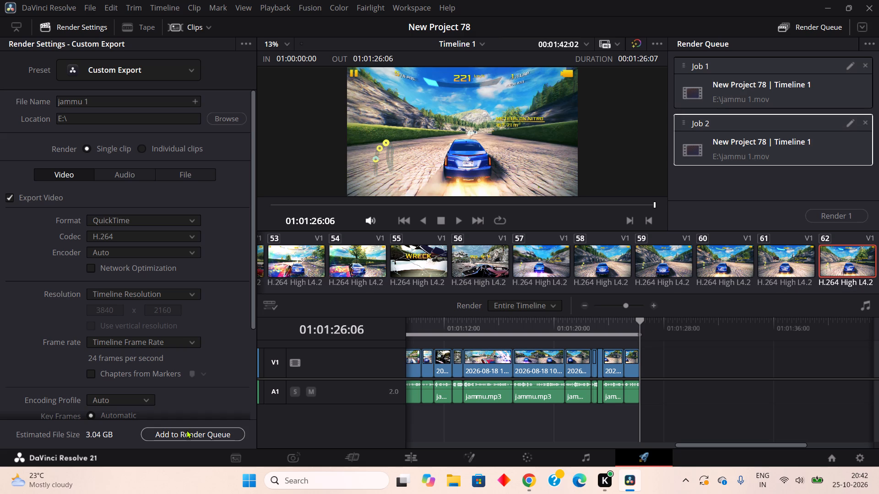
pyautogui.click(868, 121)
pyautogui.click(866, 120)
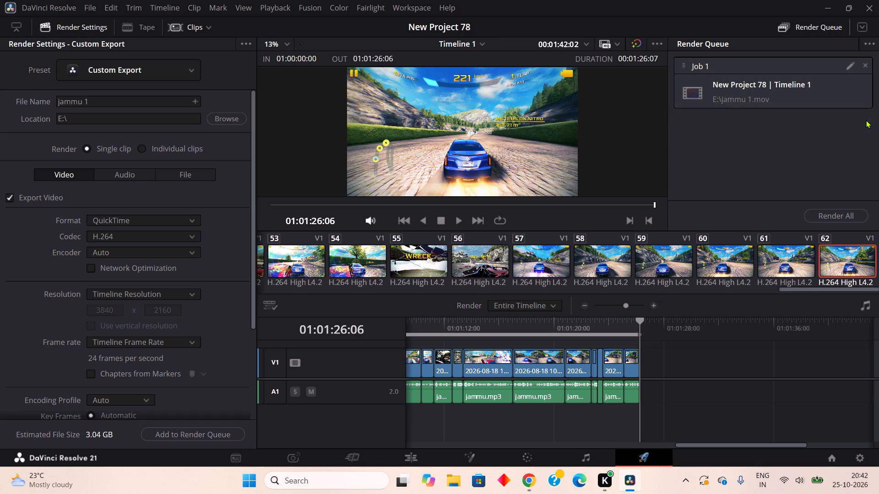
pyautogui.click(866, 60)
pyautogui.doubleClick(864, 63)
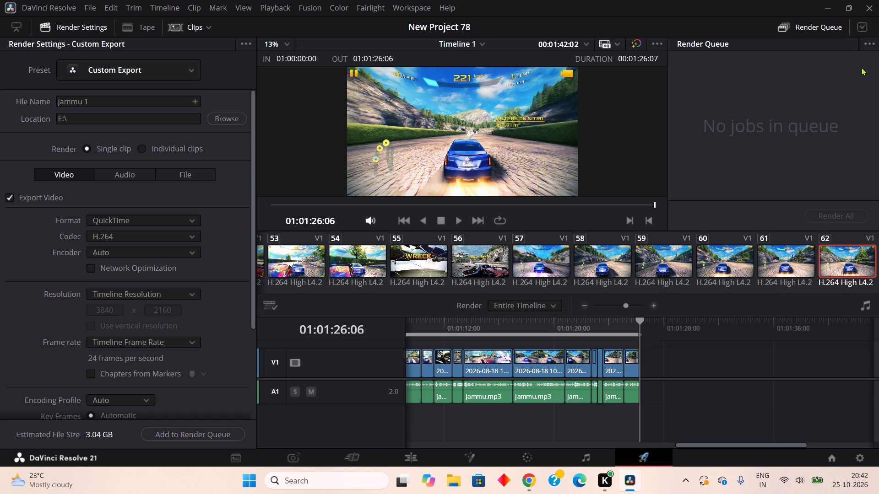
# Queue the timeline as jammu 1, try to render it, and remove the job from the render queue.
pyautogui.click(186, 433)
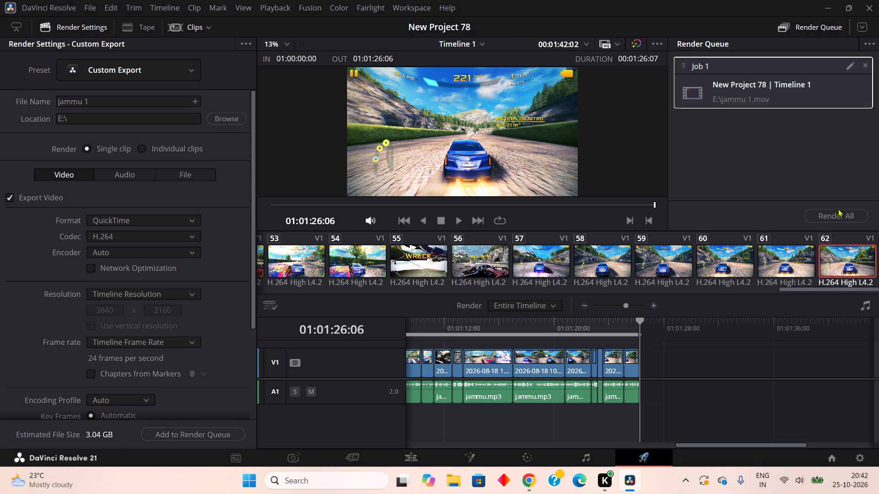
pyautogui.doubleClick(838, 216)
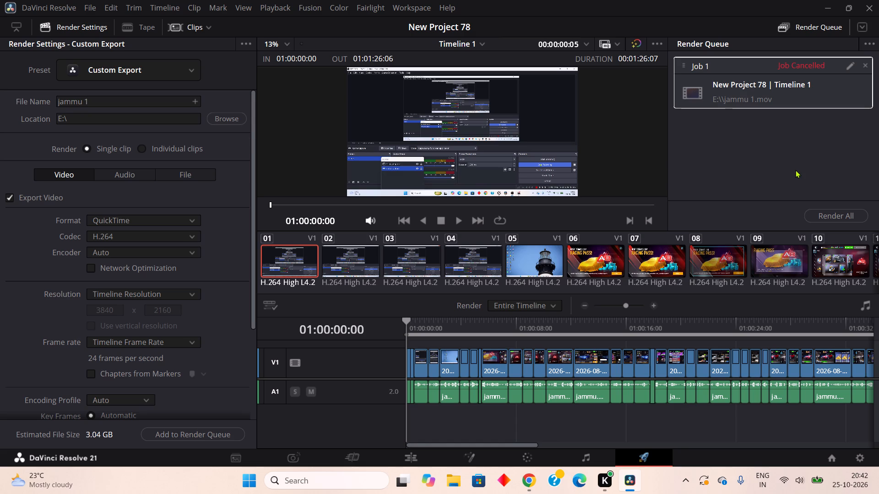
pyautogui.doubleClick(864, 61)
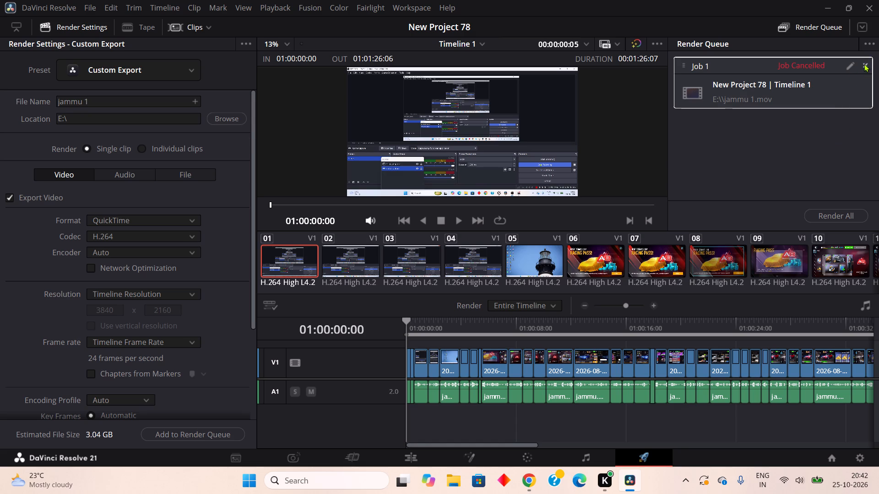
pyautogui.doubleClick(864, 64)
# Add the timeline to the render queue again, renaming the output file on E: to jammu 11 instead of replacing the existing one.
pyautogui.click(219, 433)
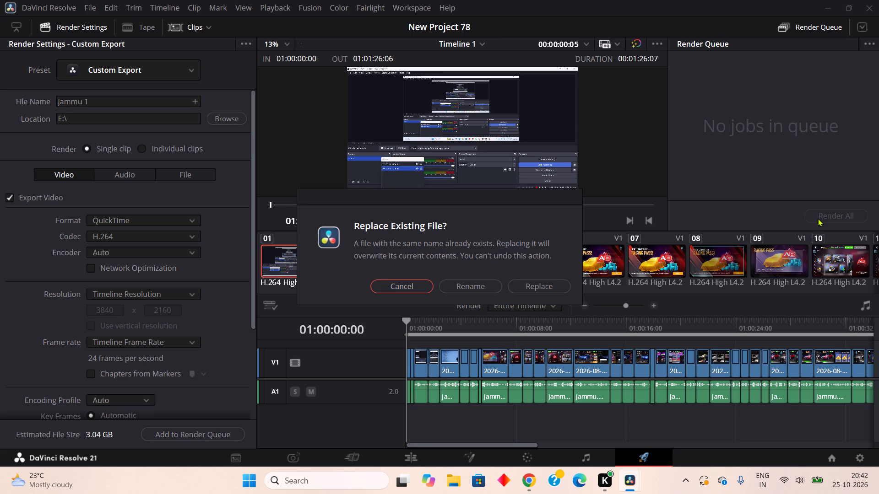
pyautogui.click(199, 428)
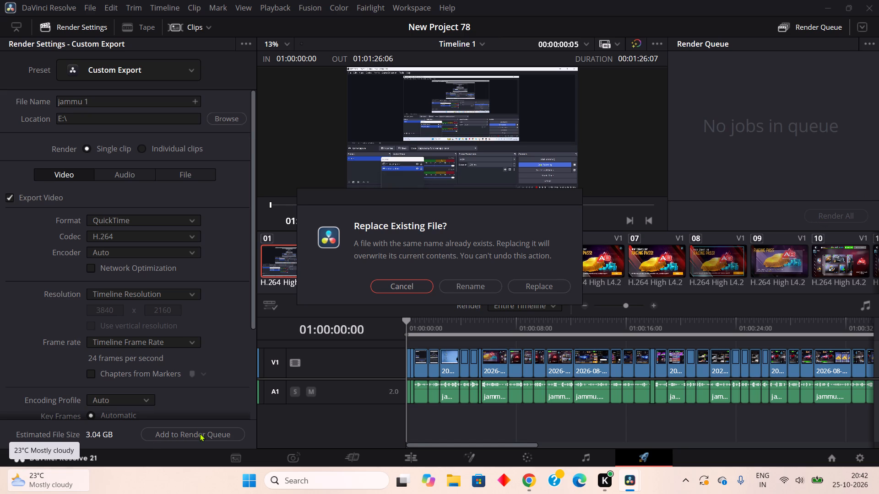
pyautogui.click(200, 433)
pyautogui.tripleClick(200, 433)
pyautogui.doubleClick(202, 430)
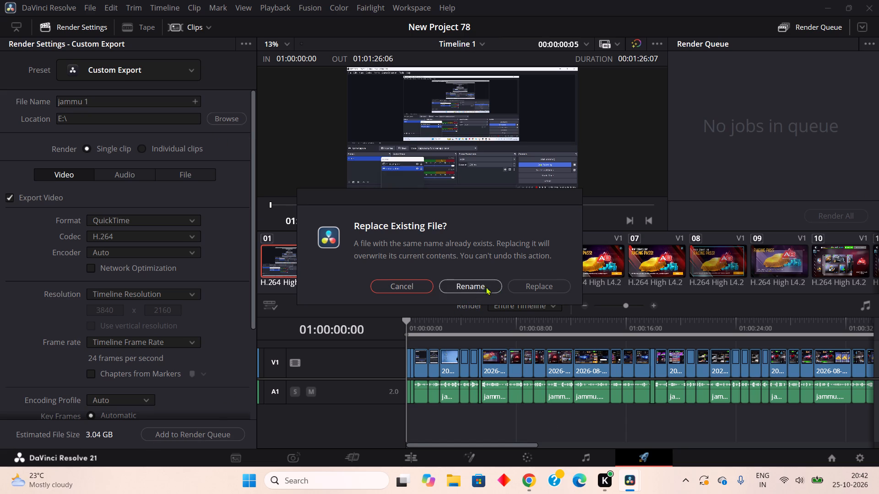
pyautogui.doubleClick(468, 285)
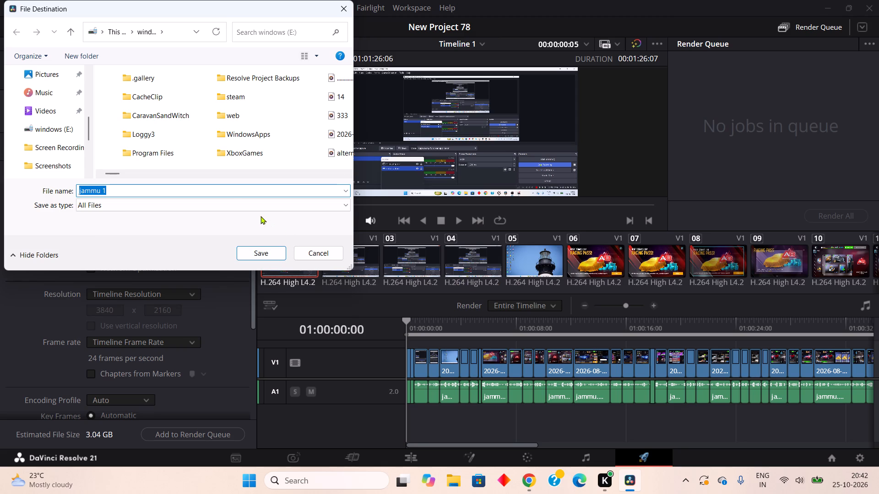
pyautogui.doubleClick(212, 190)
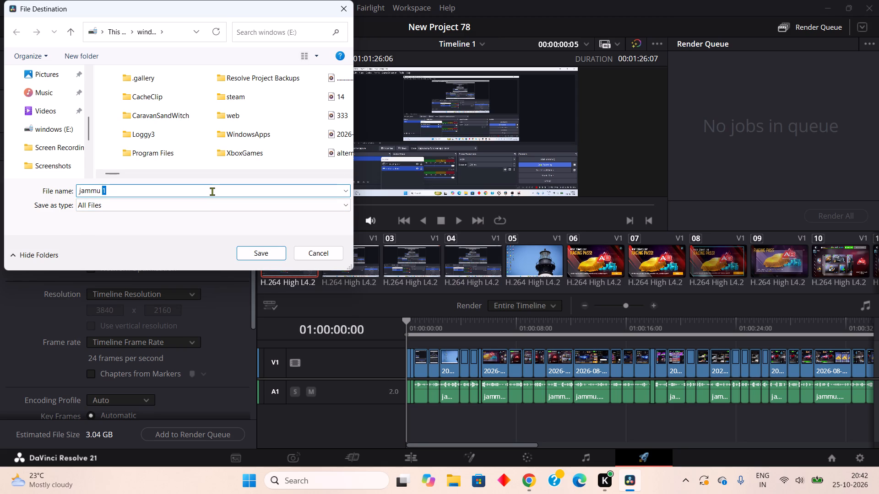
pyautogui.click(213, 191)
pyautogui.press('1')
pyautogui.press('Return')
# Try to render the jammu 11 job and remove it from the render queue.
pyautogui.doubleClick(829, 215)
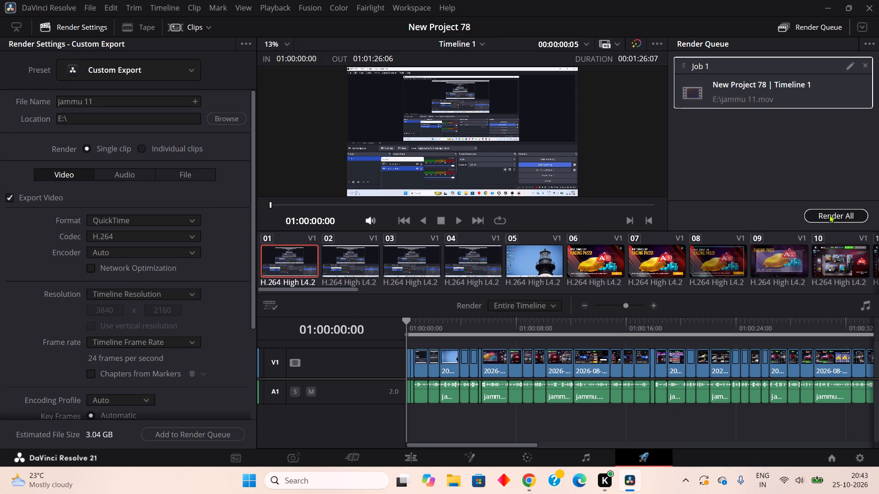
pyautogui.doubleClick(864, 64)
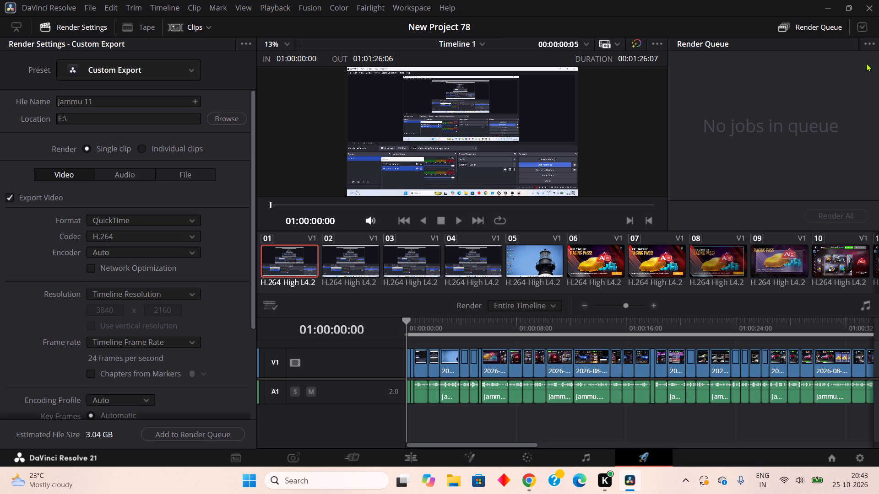
# Scrub through the cut timeline on the Edit page and again on the Deliver page, ending back at 01:00:00:00.
pyautogui.click(396, 455)
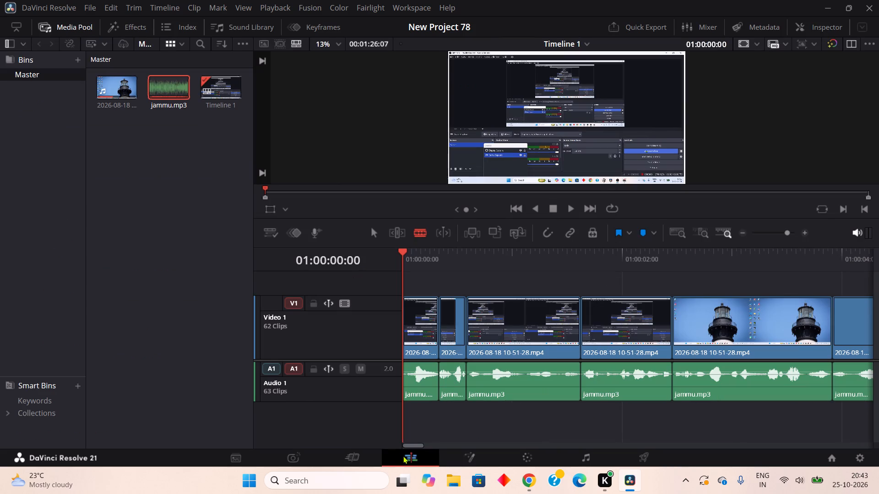
pyautogui.moveTo(400, 253); pyautogui.dragTo(568, 249)
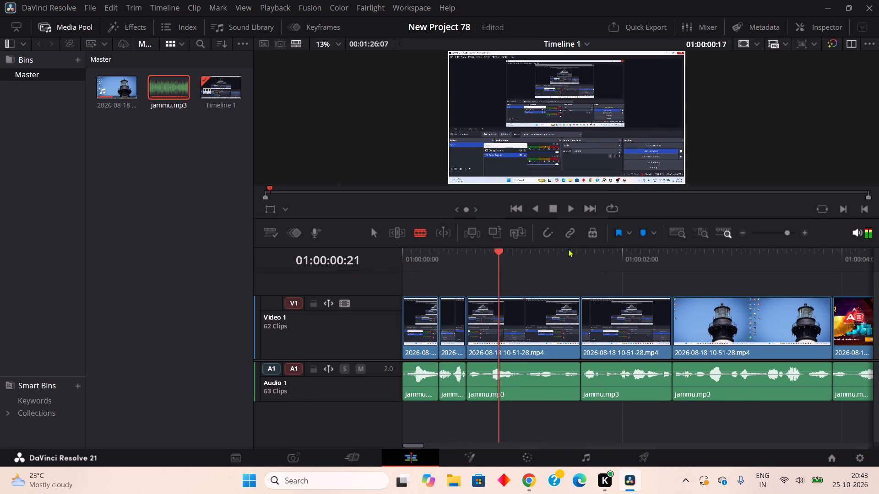
pyautogui.moveTo(568, 249); pyautogui.dragTo(878, 279)
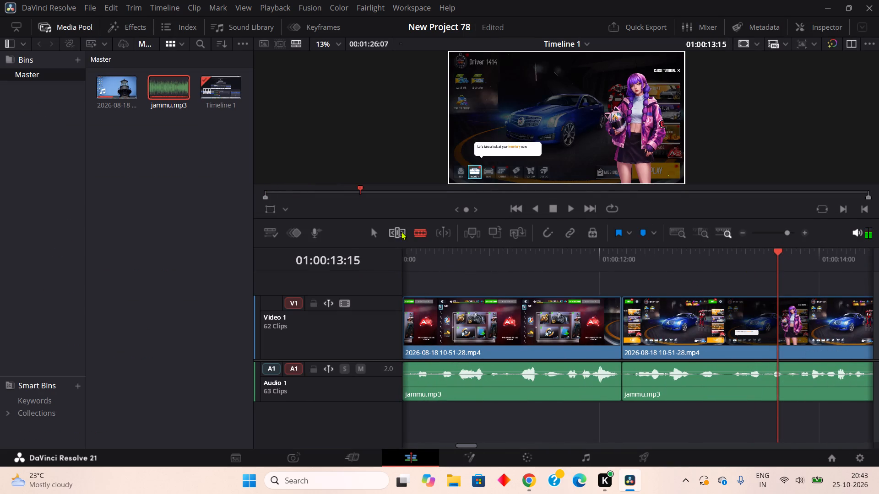
pyautogui.doubleClick(373, 230)
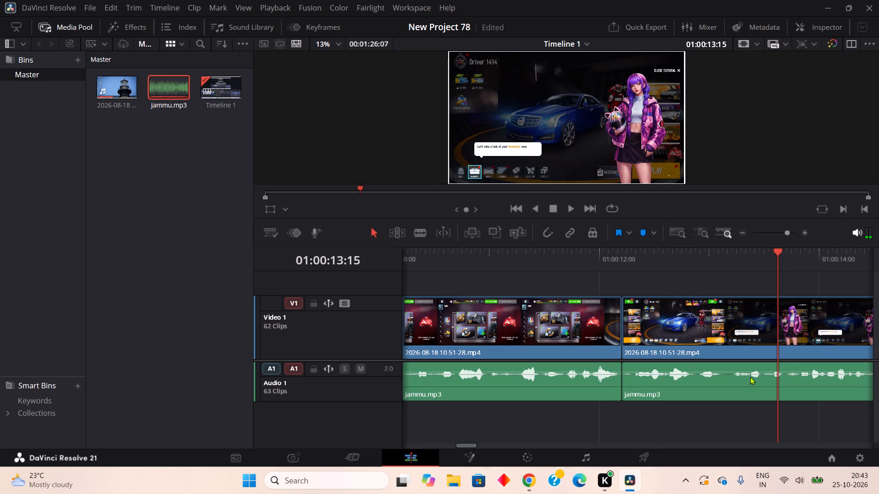
pyautogui.doubleClick(645, 449)
pyautogui.doubleClick(649, 459)
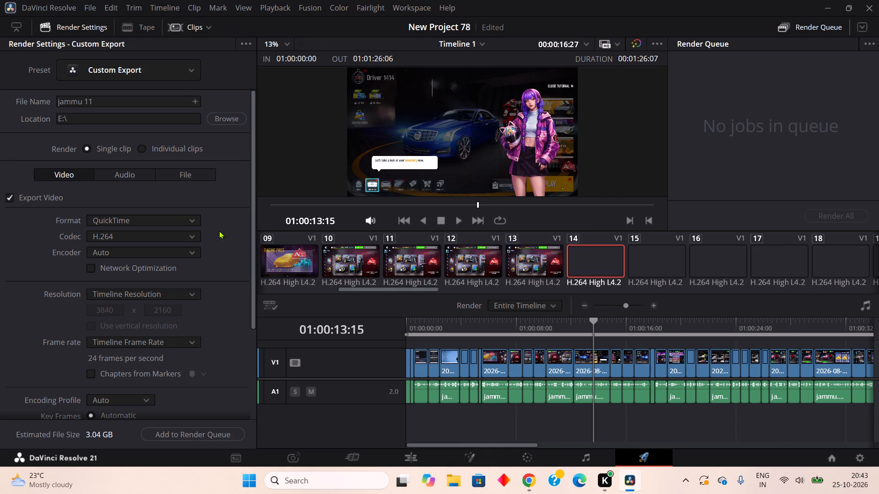
pyautogui.moveTo(596, 320); pyautogui.dragTo(878, 319)
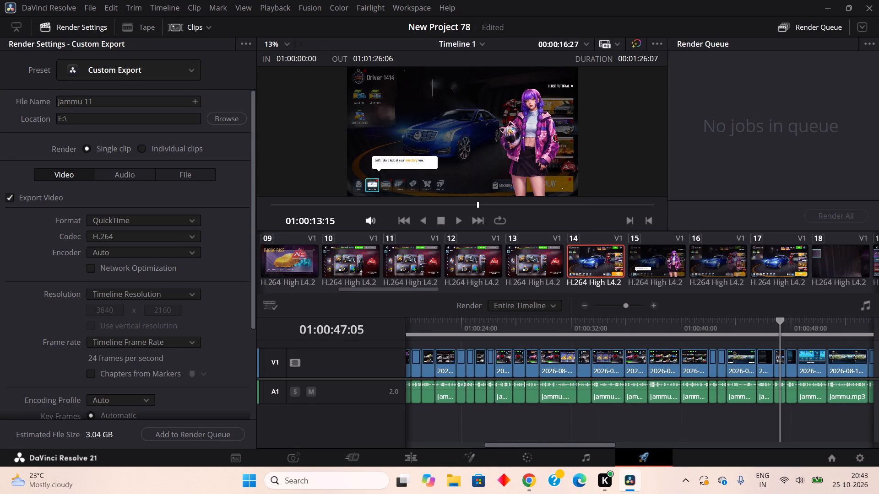
pyautogui.moveTo(878, 319); pyautogui.dragTo(224, 323)
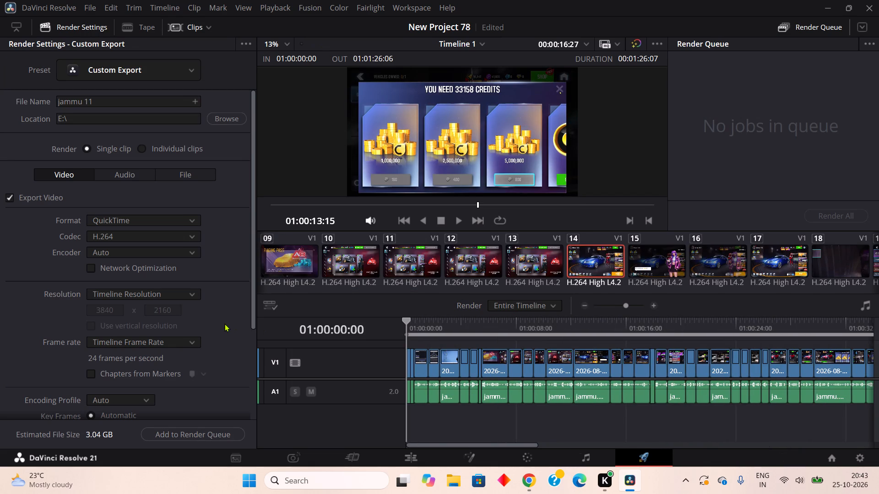
pyautogui.moveTo(224, 323); pyautogui.dragTo(225, 323)
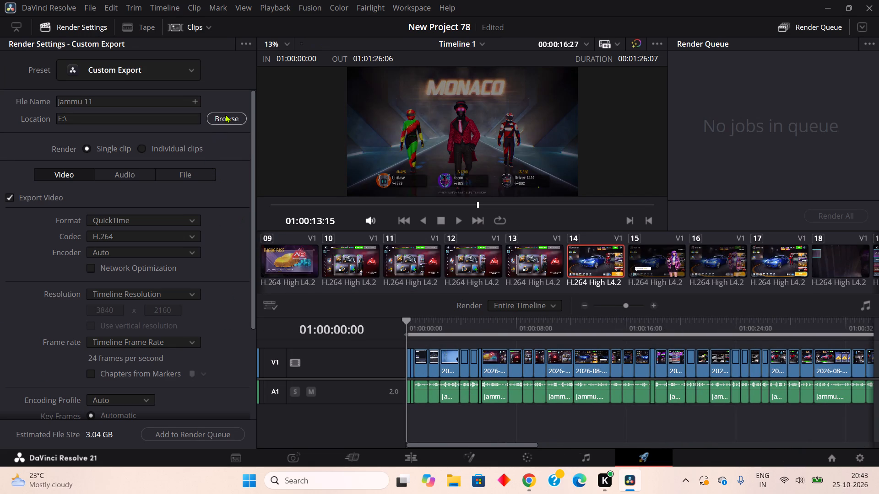
# Change the render output's file name to kashmir, keeping the E: drive as its location.
pyautogui.doubleClick(225, 114)
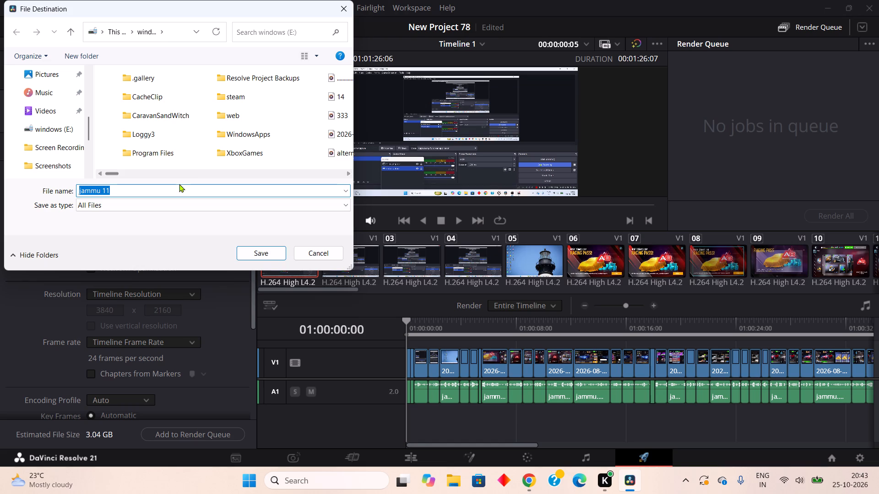
pyautogui.click(179, 188)
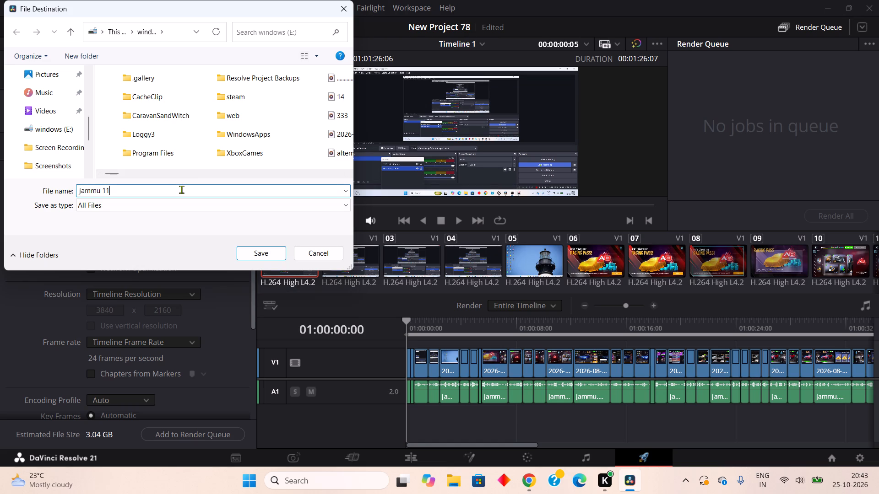
pyautogui.press('BackSpace')
pyautogui.press('BackSpace')
pyautogui.press('BackSpace')
pyautogui.press('BackSpace')
pyautogui.press('BackSpace')
pyautogui.press('BackSpace')
pyautogui.press('BackSpace')
pyautogui.press('BackSpace')
pyautogui.press('BackSpace')
pyautogui.press('BackSpace')
pyautogui.press('BackSpace')
pyautogui.press('BackSpace')
pyautogui.press('BackSpace')
pyautogui.press('BackSpace')
pyautogui.press('BackSpace')
pyautogui.press('BackSpace')
pyautogui.press('BackSpace')
pyautogui.press('BackSpace')
pyautogui.press('BackSpace')
pyautogui.write('kashm')
pyautogui.write('ir')
pyautogui.press('Return')
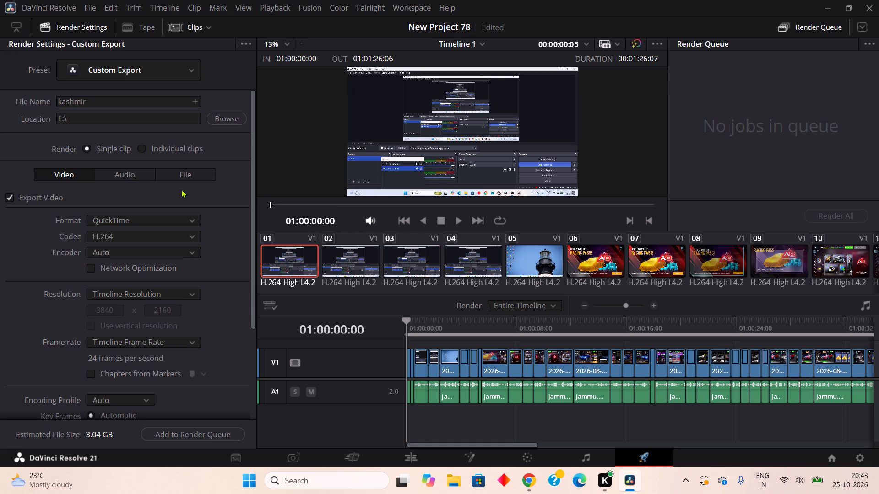
# Add the timeline to the render queue as kashmir.mov and start rendering it.
pyautogui.click(184, 435)
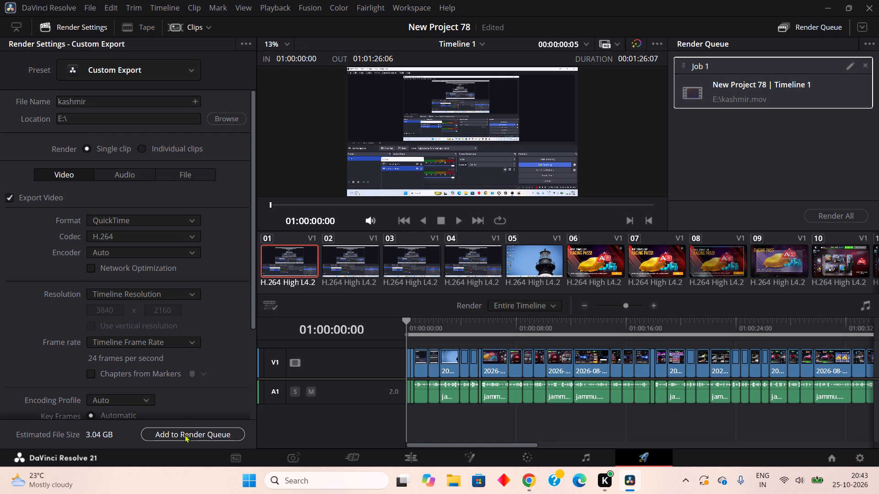
pyautogui.doubleClick(831, 217)
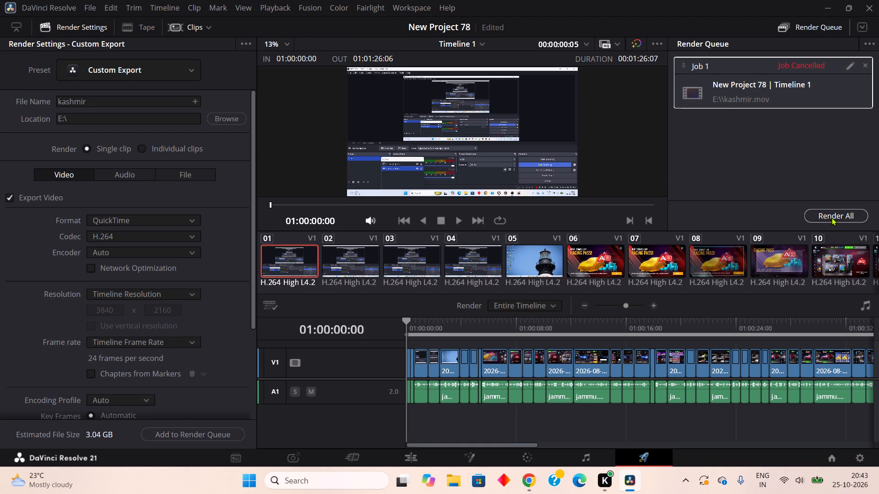
# Restart the render of the cancelled kashmir.mov job in the render queue.
pyautogui.doubleClick(777, 87)
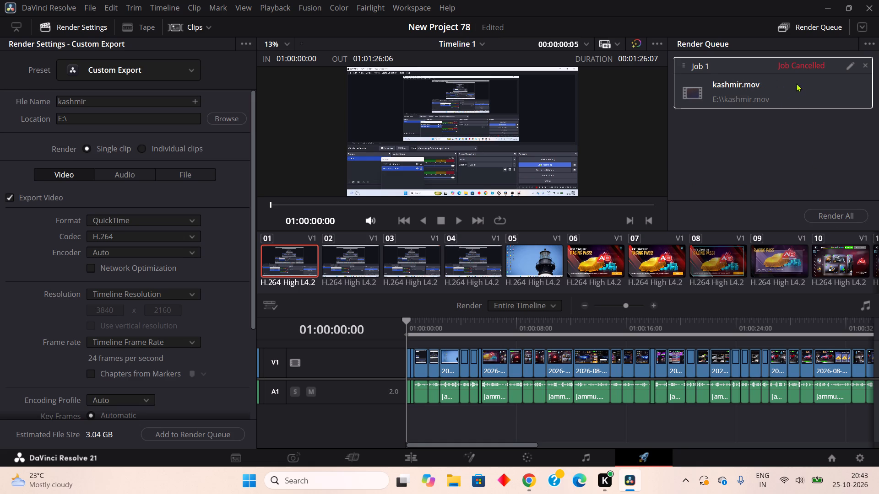
pyautogui.click(782, 88)
pyautogui.click(857, 220)
pyautogui.click(554, 285)
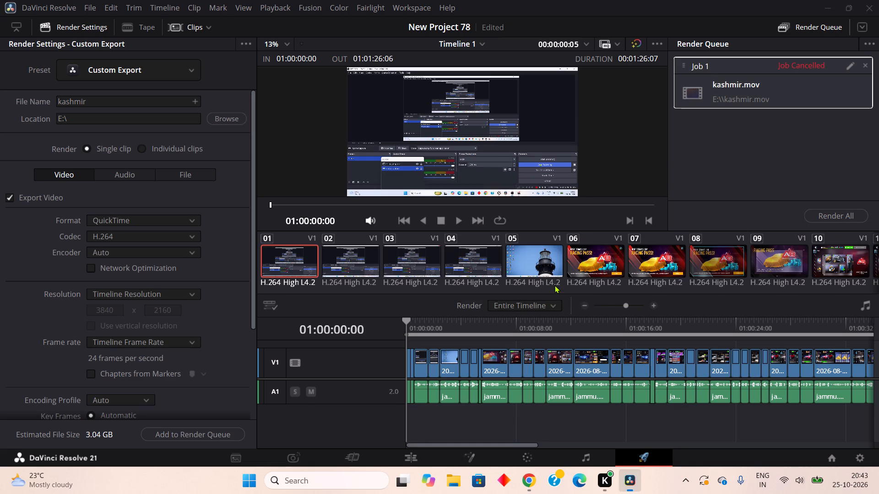
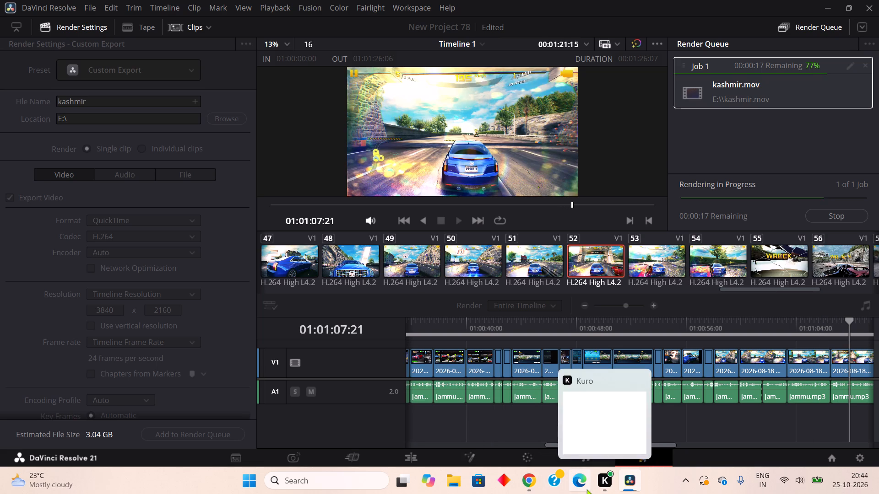
# Switch to Microsoft Edge, open the TimeBucks Earn page and check in for the Daily Streak bonus.
pyautogui.click(586, 489)
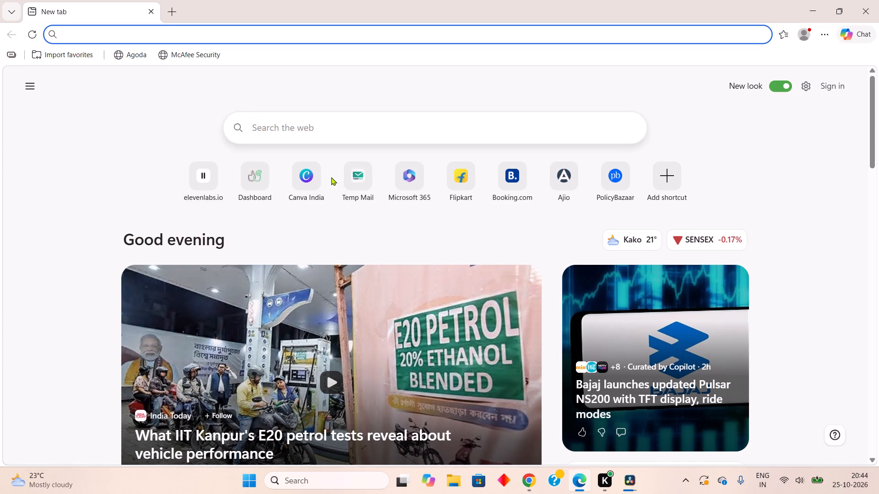
pyautogui.click(243, 176)
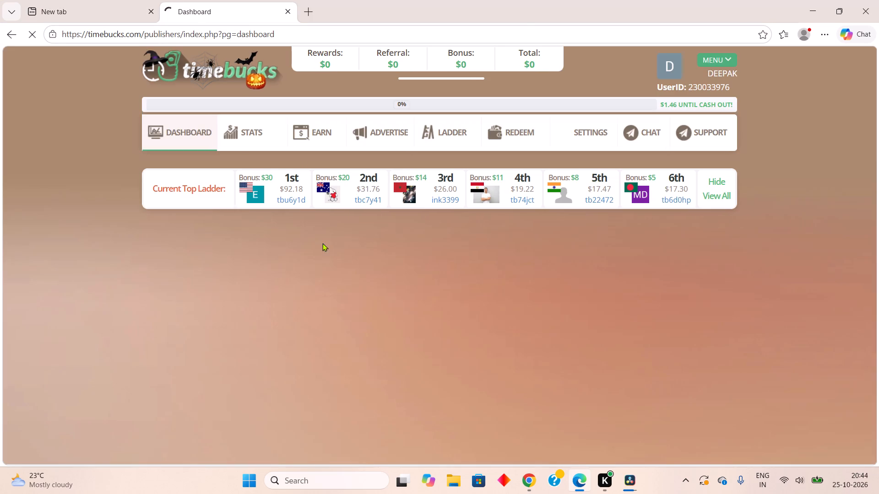
pyautogui.click(302, 142)
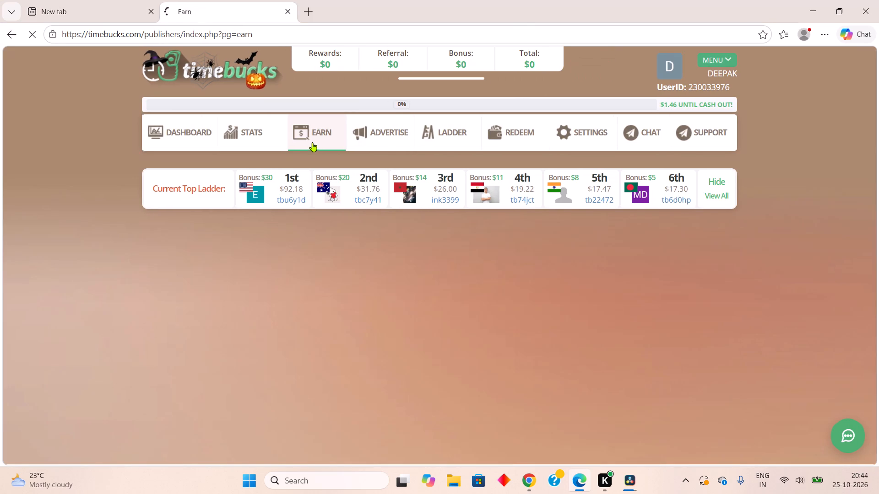
pyautogui.click(520, 327)
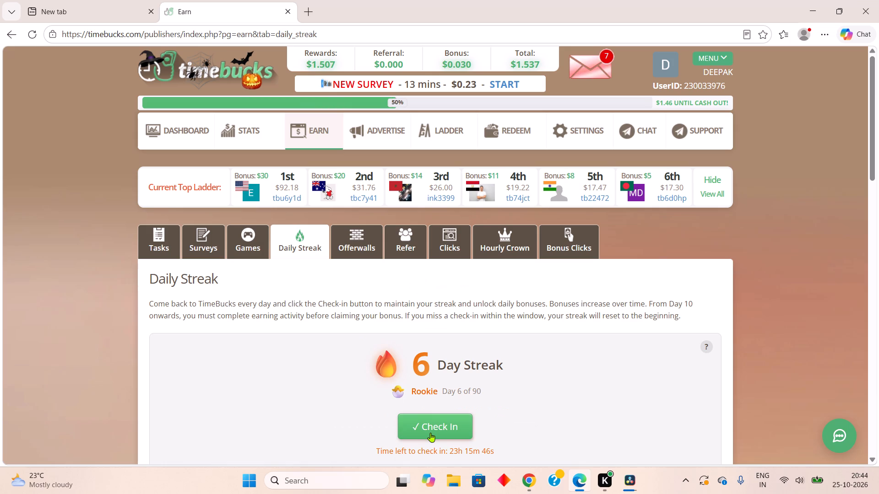
pyautogui.click(430, 433)
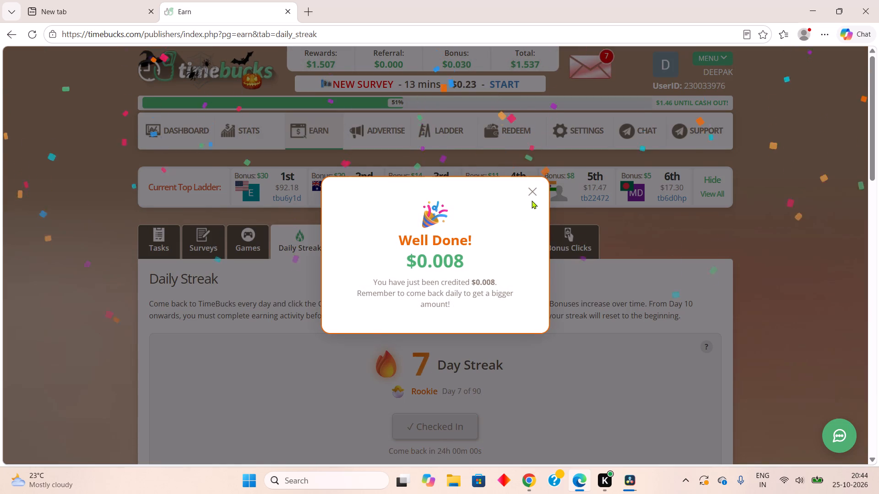
pyautogui.doubleClick(532, 198)
pyautogui.scroll(-3, 532, 198)
pyautogui.scroll(3, 532, 200)
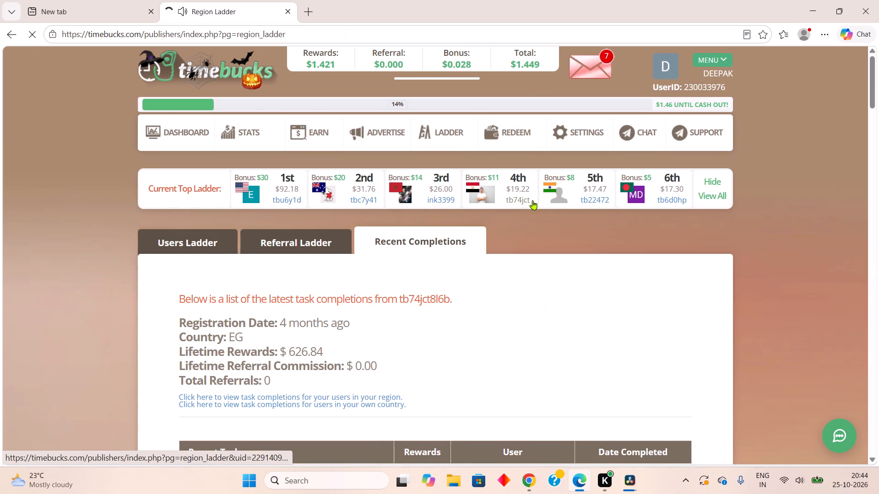
pyautogui.scroll(-1, 338, 316)
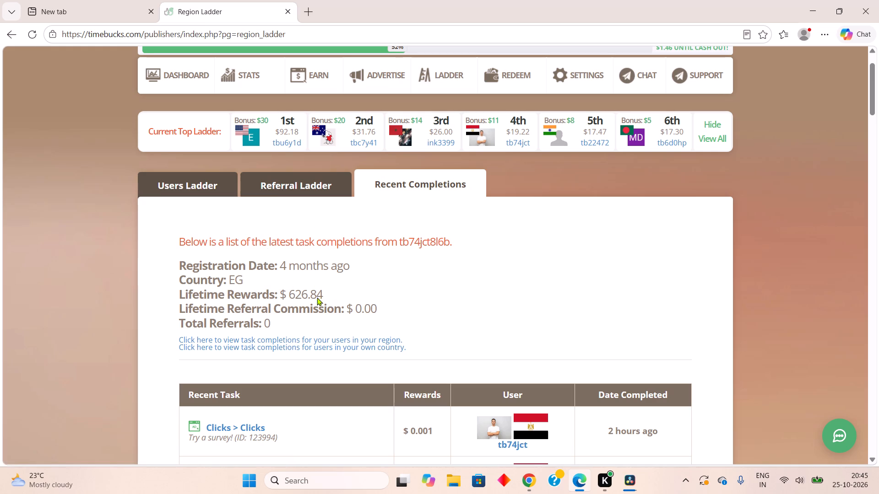
pyautogui.scroll(-2, 236, 349)
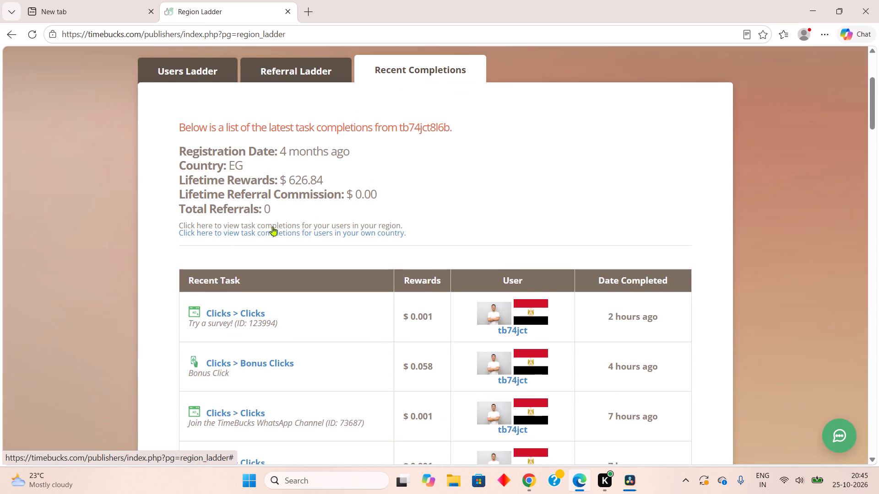
pyautogui.scroll(-4, 358, 338)
pyautogui.scroll(6, 412, 317)
pyautogui.scroll(3, 323, 329)
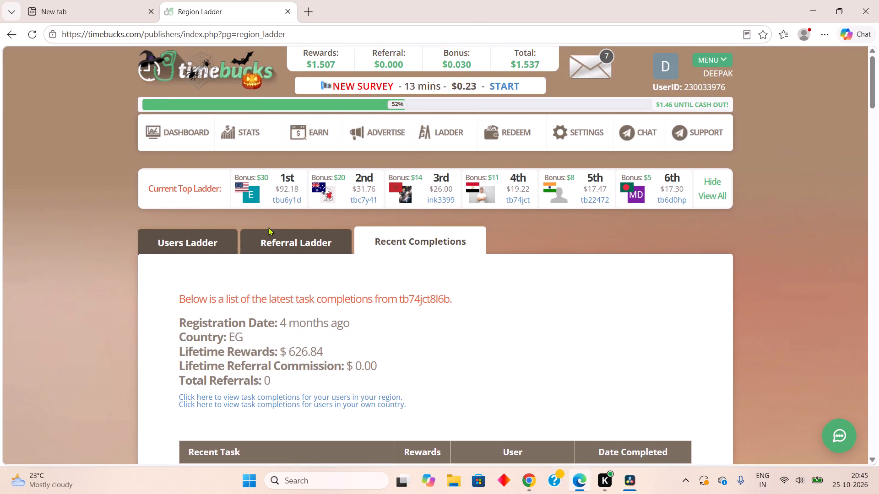
# Open the Referral Ladder and look through today's top referrers, their valid referrals and potential bonuses.
pyautogui.click(276, 242)
pyautogui.scroll(-2, 354, 392)
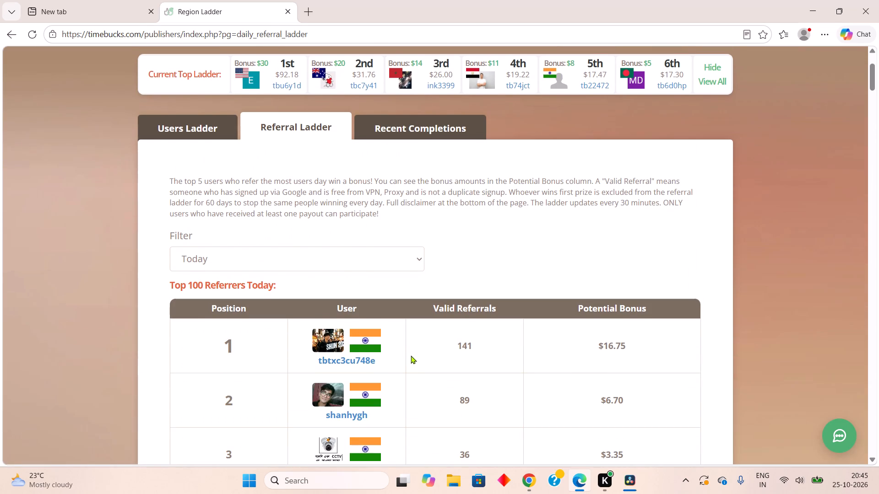
pyautogui.scroll(-1, 411, 353)
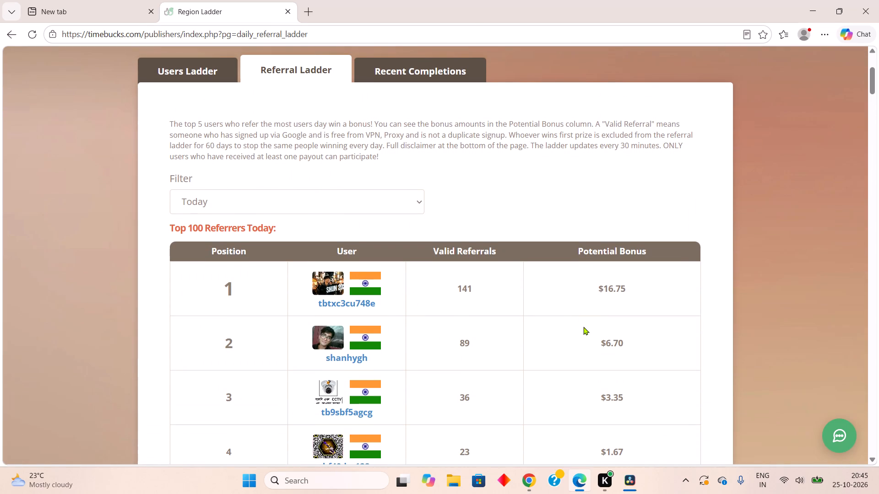
pyautogui.scroll(-9, 532, 336)
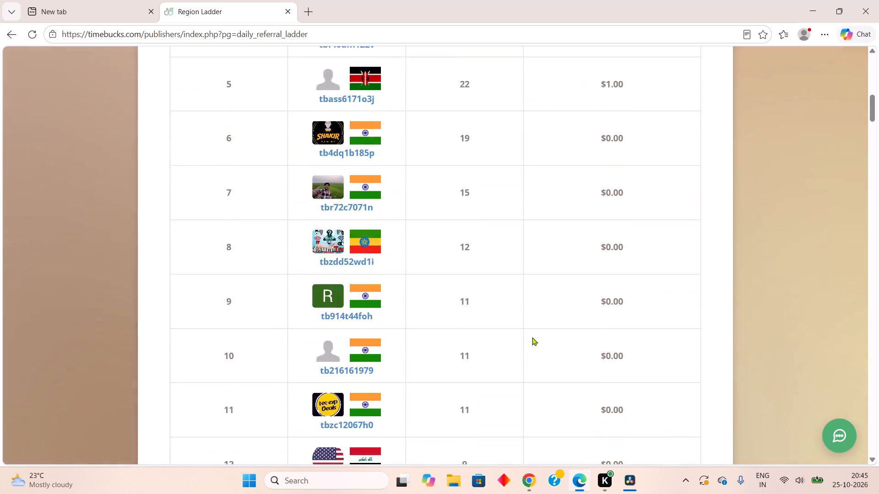
pyautogui.scroll(-15, 532, 336)
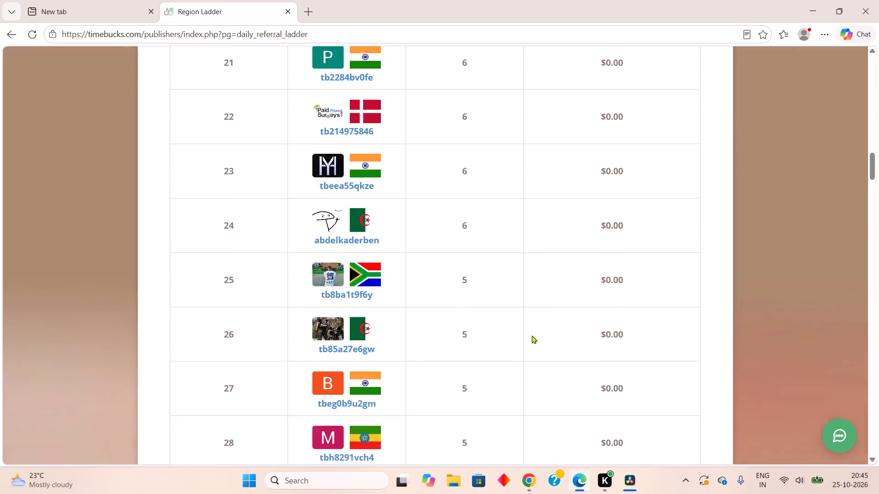
pyautogui.scroll(-14, 532, 335)
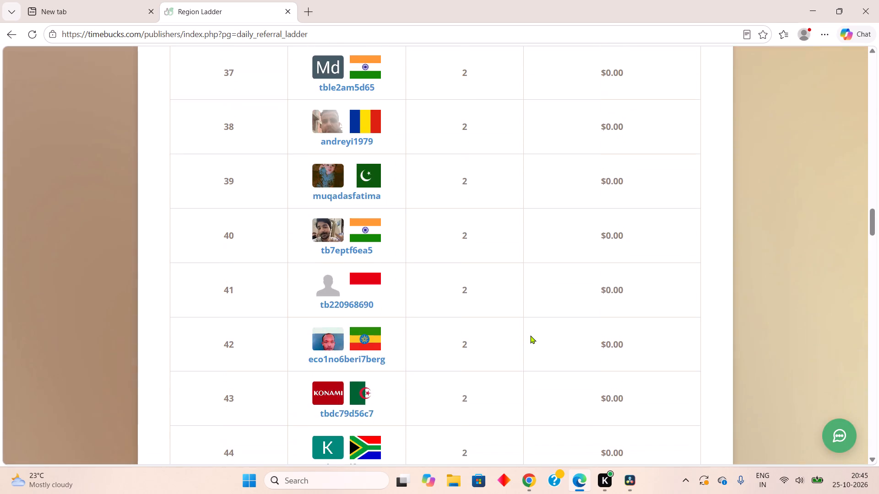
pyautogui.scroll(-13, 530, 335)
pyautogui.scroll(2, 530, 335)
pyautogui.scroll(-4, 530, 335)
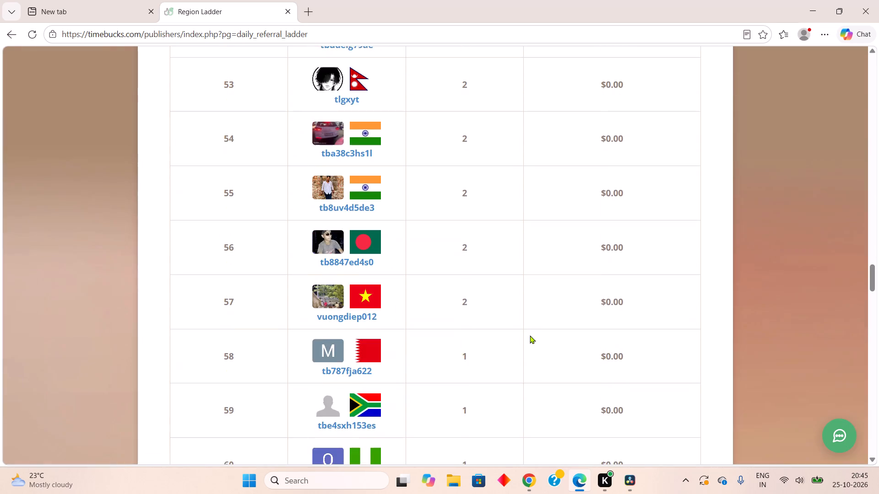
pyautogui.scroll(-4, 530, 335)
# Switch back to DaVinci Resolve and create a new project, keeping the suggested name and media location.
pyautogui.click(624, 483)
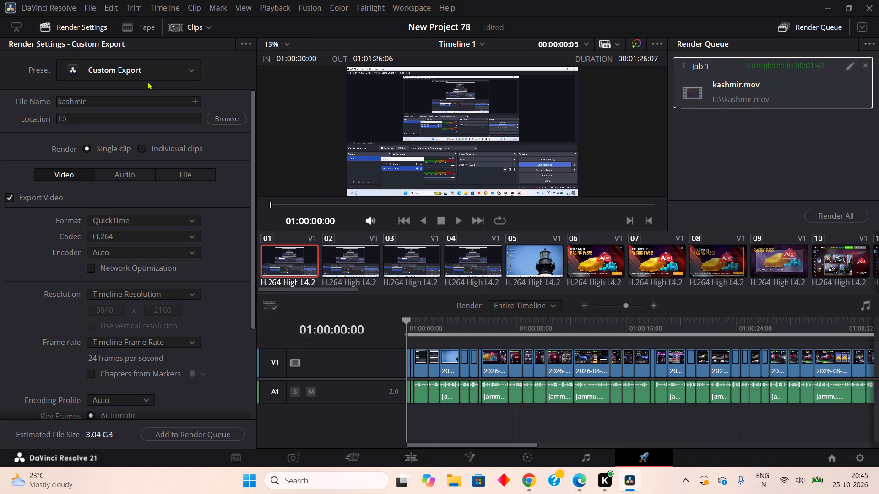
pyautogui.doubleClick(94, 5)
pyautogui.doubleClick(90, 5)
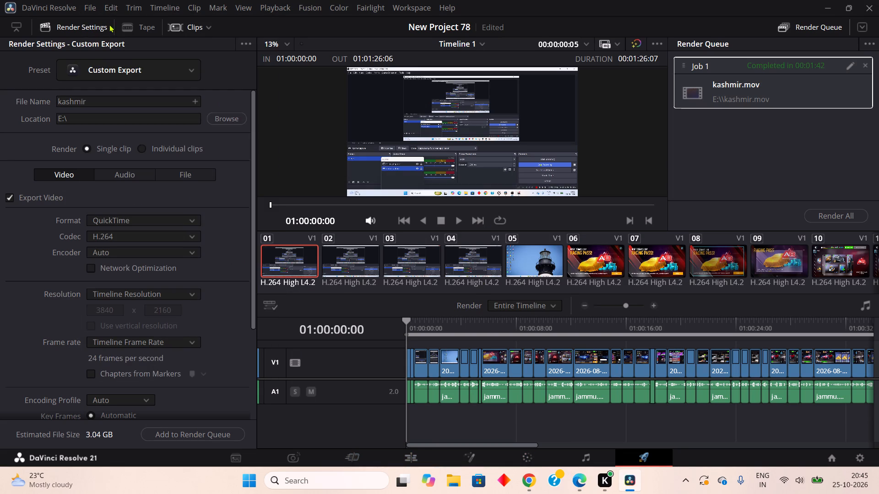
pyautogui.click(86, 2)
pyautogui.doubleClick(95, 8)
pyautogui.click(93, 9)
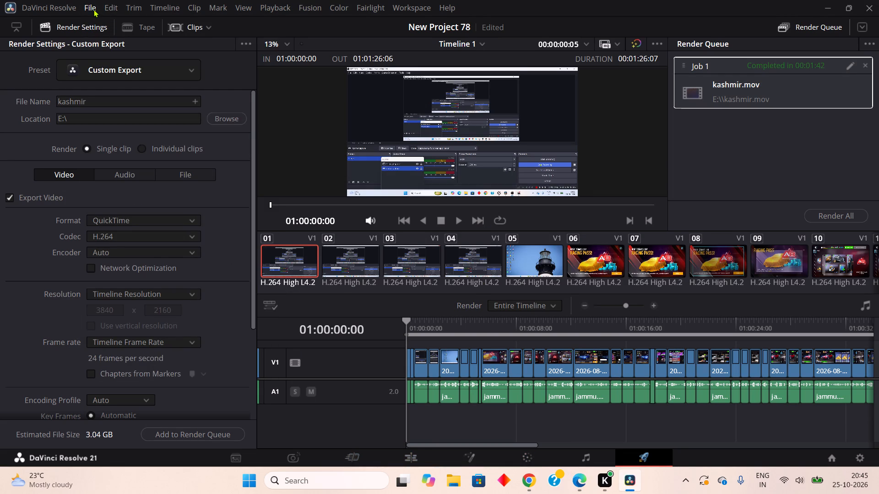
pyautogui.moveTo(93, 9); pyautogui.dragTo(99, 16)
pyautogui.click(98, 14)
pyautogui.click(92, 6)
pyautogui.click(104, 25)
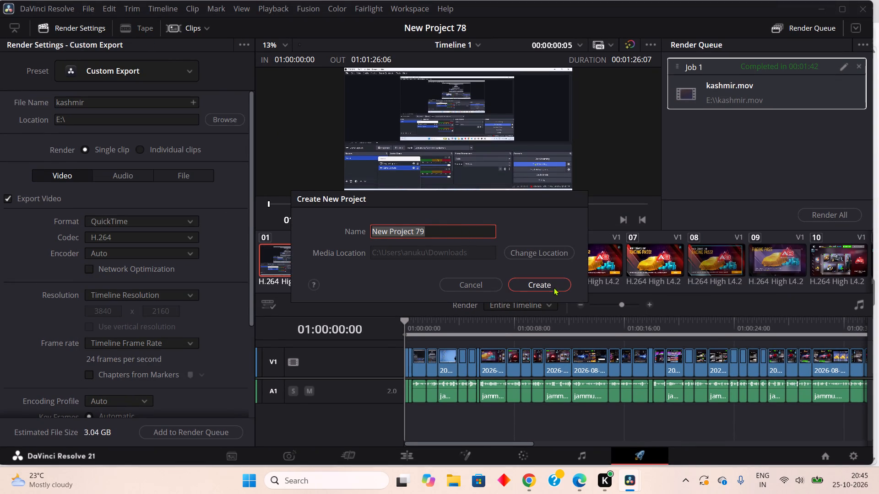
pyautogui.click(552, 285)
pyautogui.doubleClick(841, 7)
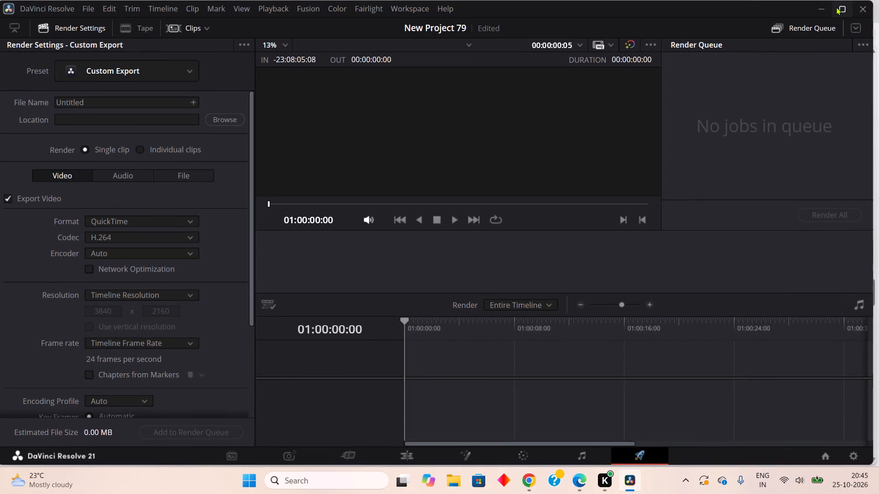
pyautogui.doubleClick(836, 7)
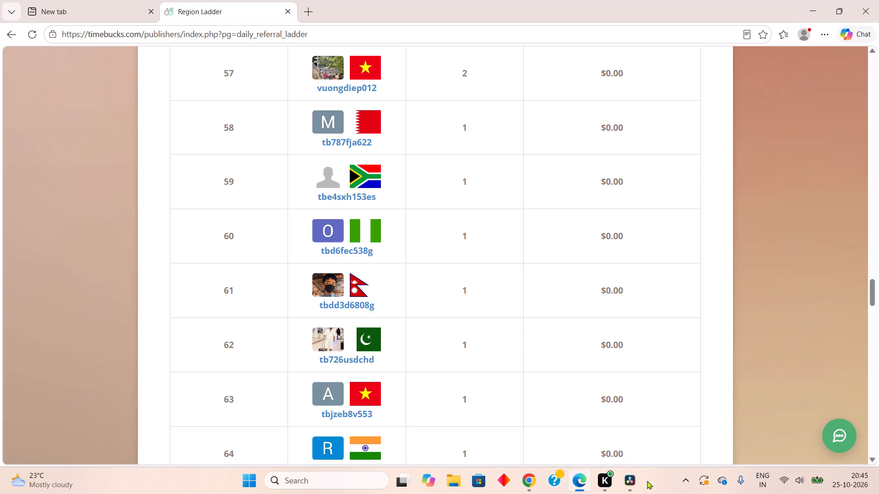
pyautogui.click(641, 484)
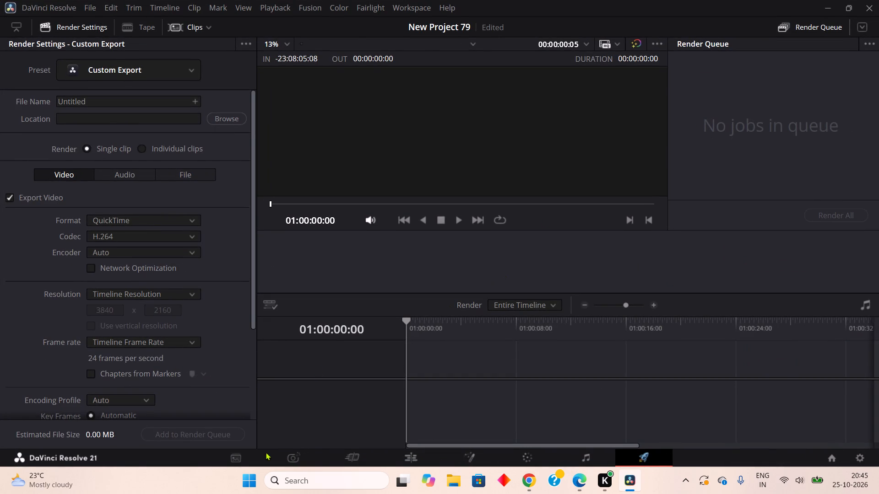
# Open the Cut page of the new project.
pyautogui.click(359, 456)
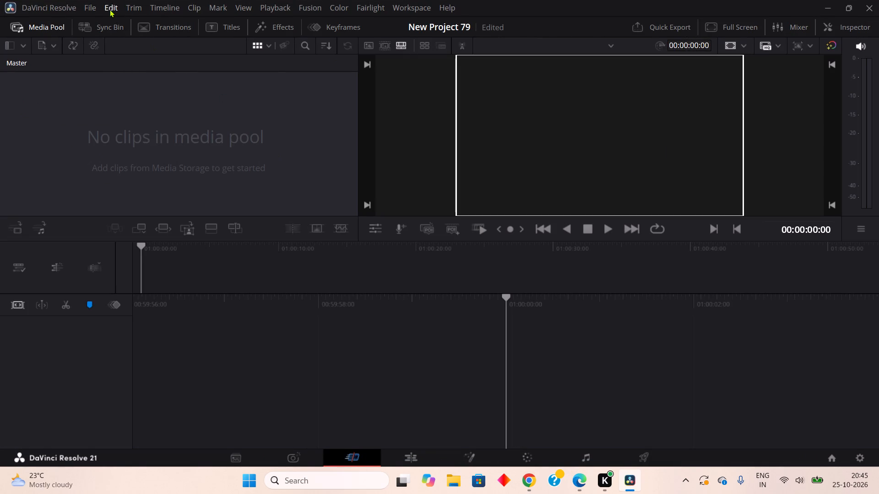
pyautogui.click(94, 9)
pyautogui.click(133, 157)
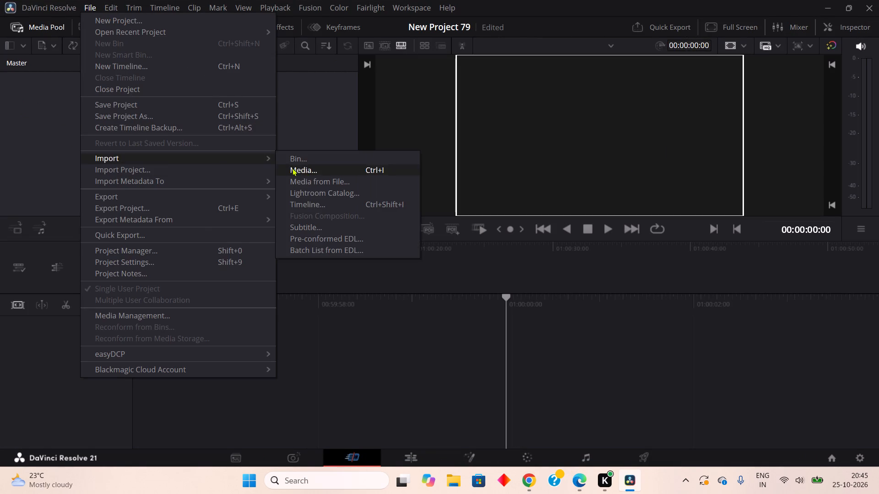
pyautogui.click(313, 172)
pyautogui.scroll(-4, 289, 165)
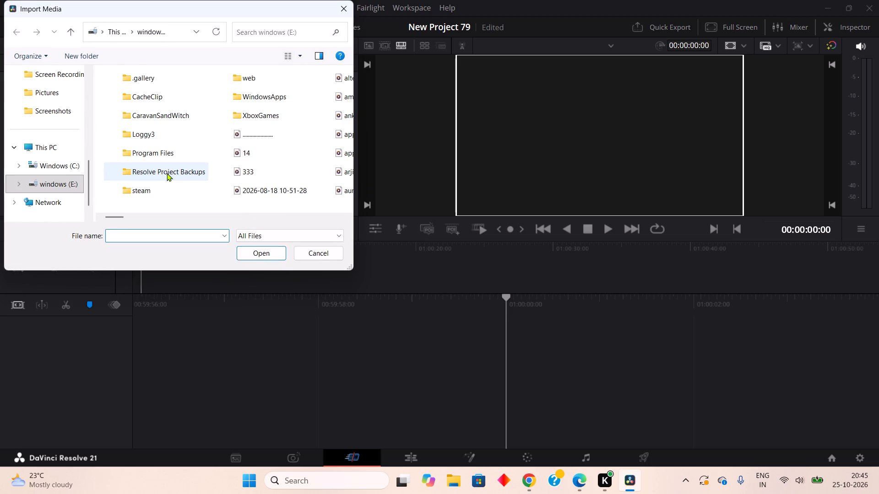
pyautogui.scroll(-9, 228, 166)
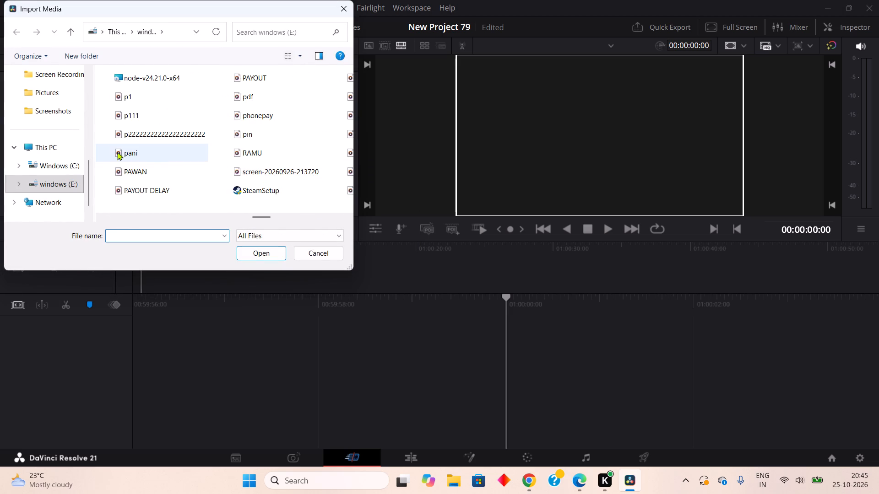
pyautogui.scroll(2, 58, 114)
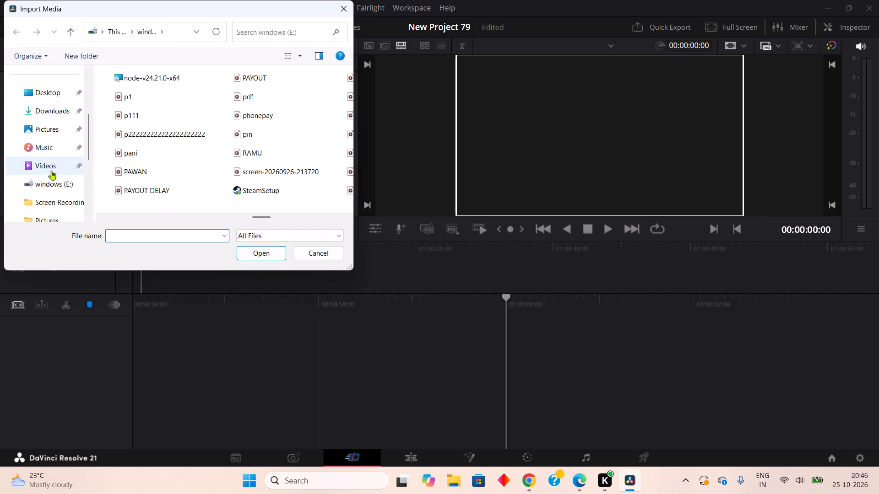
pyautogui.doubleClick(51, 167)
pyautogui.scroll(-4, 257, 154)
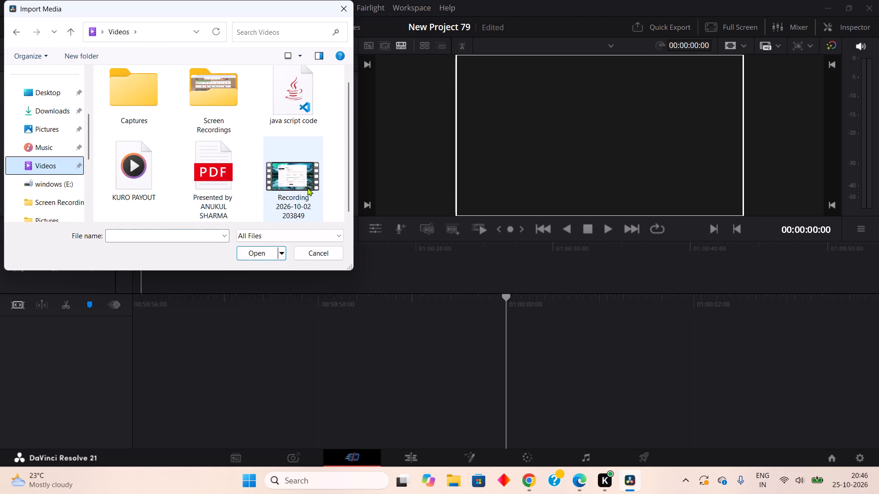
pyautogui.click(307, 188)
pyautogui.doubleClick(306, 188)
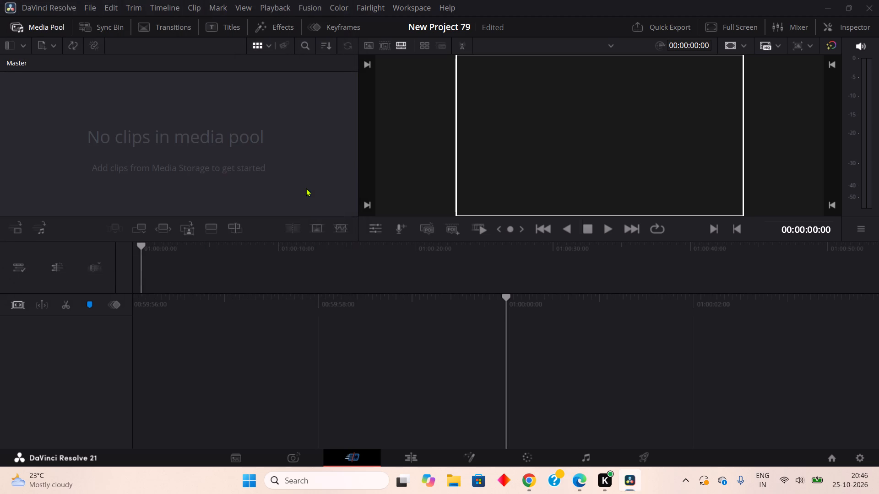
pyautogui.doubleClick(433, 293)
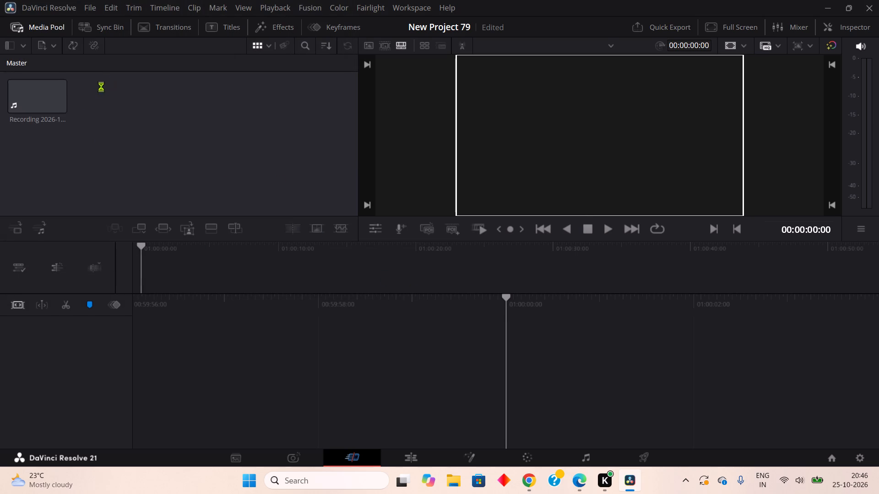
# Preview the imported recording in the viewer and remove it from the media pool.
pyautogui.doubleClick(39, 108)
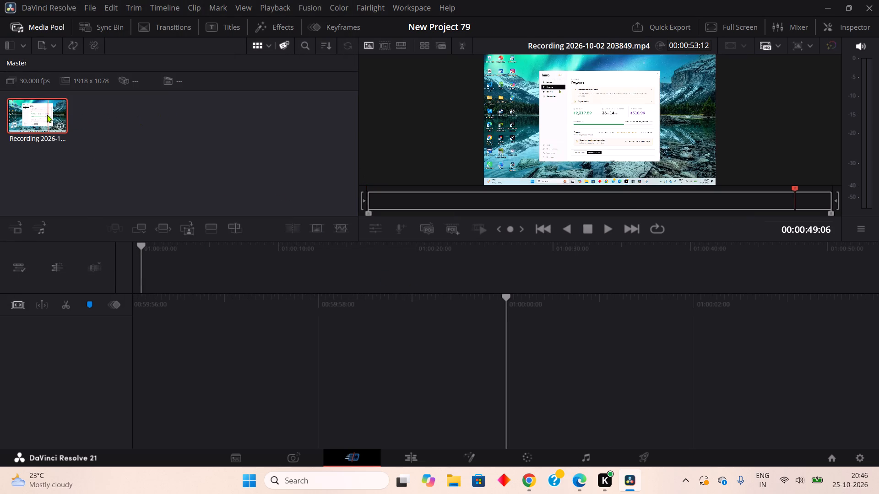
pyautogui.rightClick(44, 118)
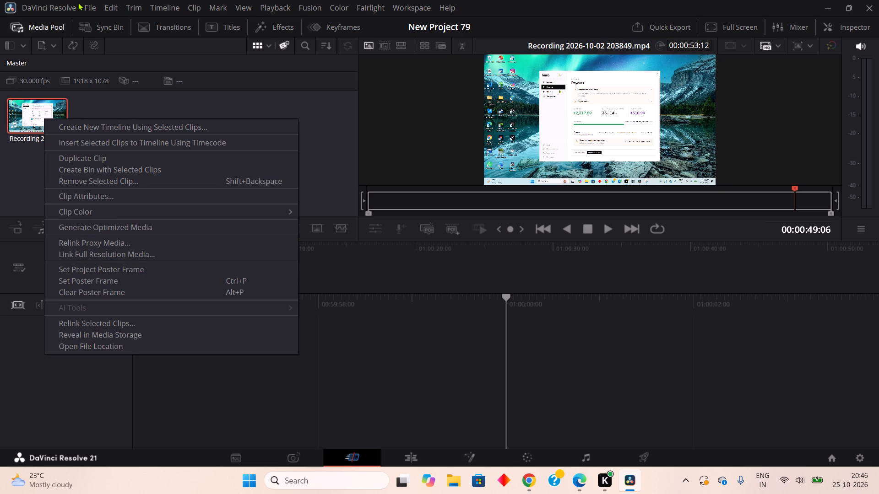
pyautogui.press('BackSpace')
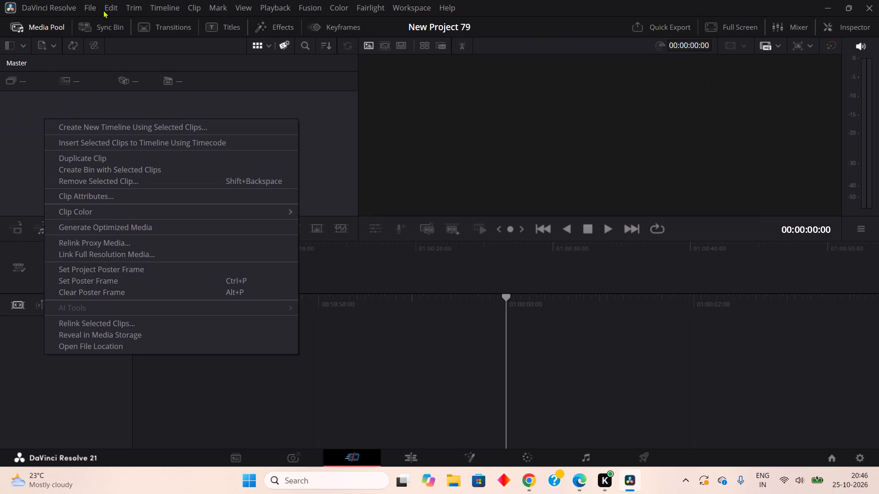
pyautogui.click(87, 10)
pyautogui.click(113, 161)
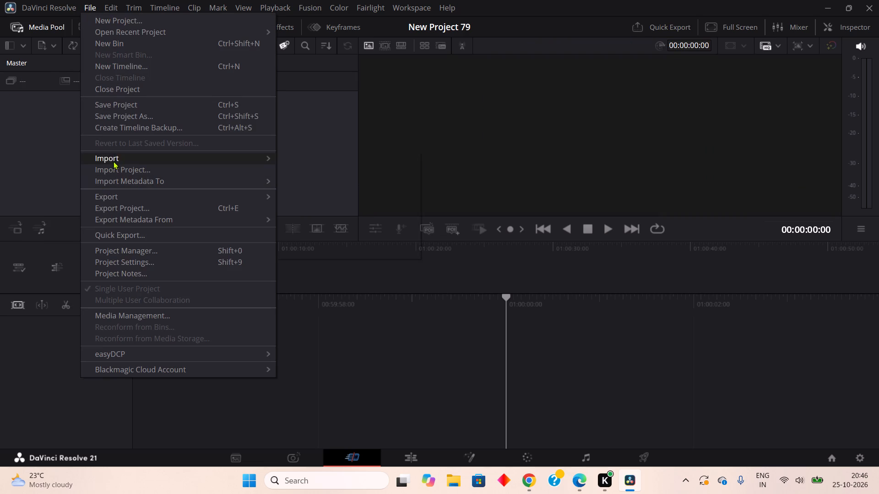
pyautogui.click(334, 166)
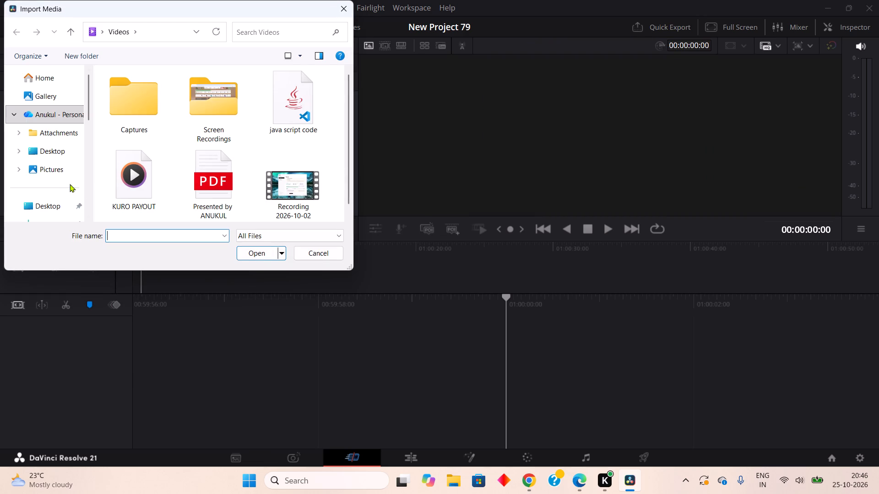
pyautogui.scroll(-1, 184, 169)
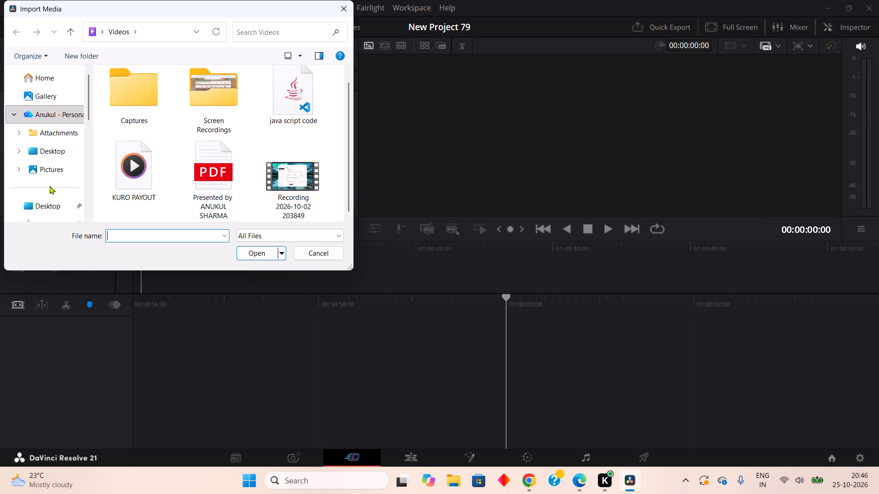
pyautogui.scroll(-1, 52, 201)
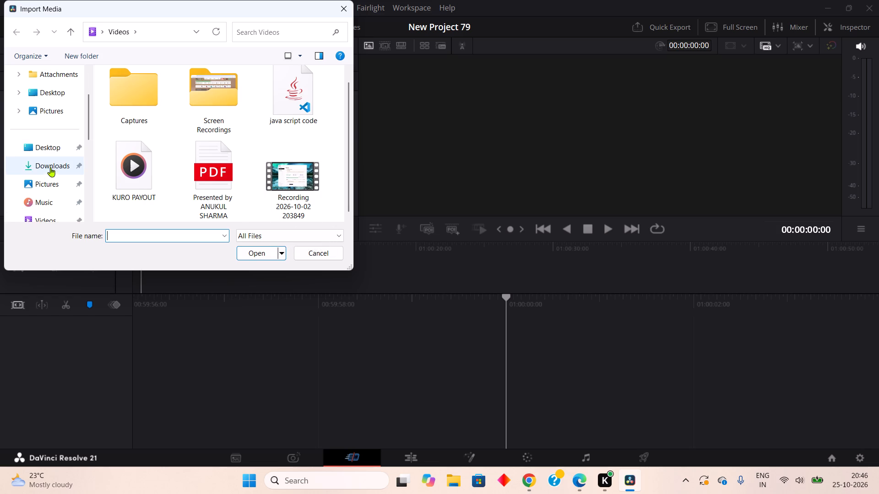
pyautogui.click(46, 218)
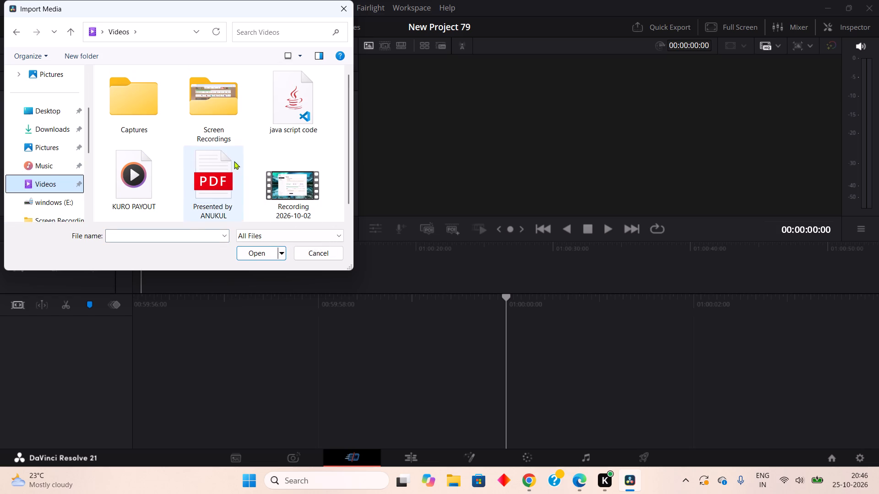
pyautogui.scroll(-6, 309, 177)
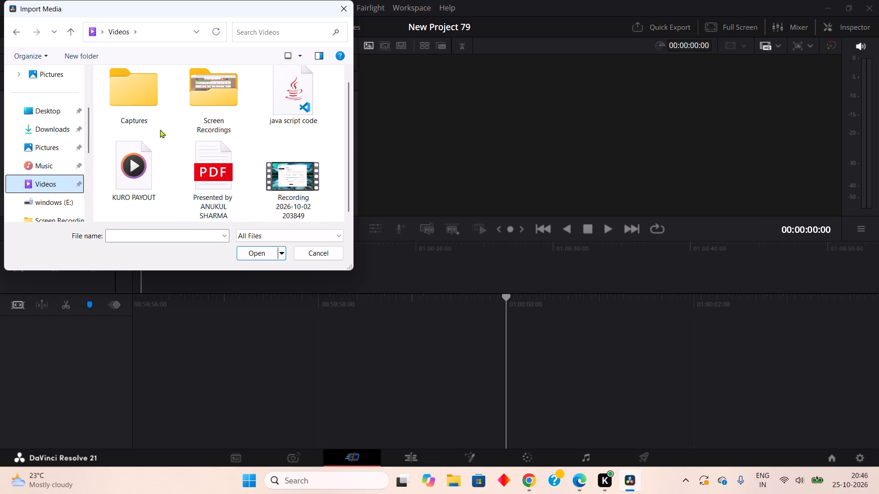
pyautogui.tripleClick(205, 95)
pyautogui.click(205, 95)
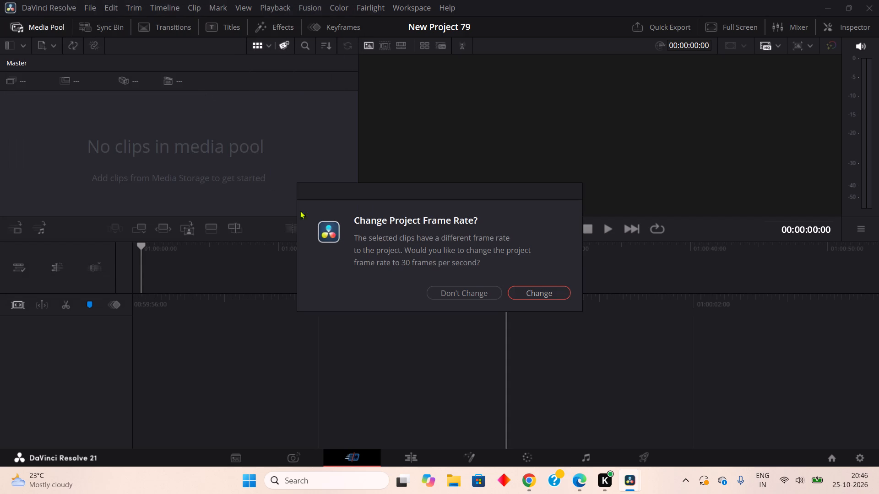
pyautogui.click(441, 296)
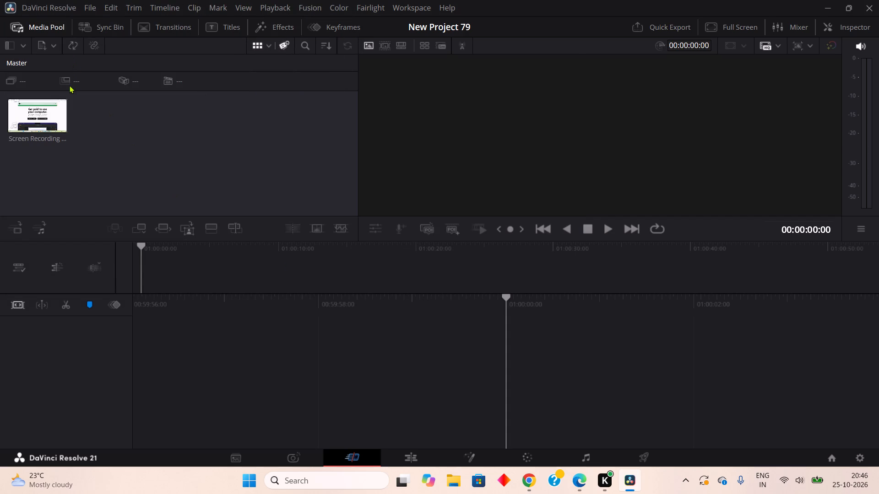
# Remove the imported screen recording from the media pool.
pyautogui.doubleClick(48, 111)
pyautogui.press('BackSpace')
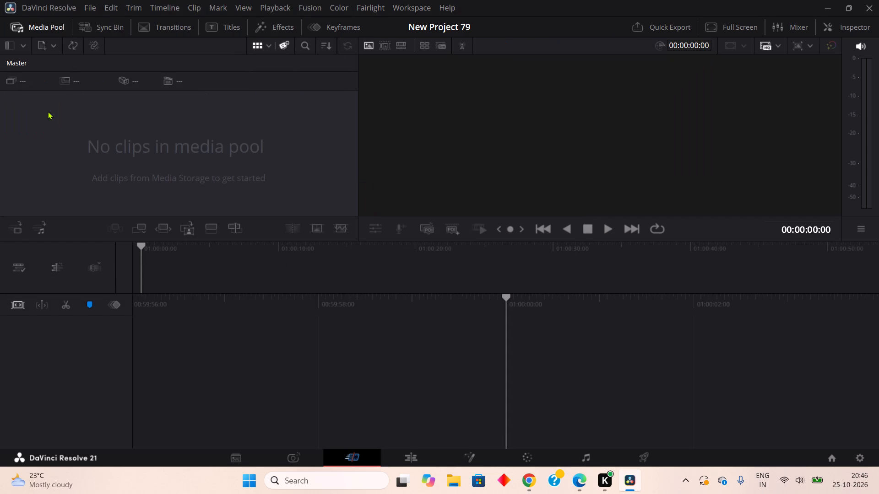
pyautogui.doubleClick(90, 9)
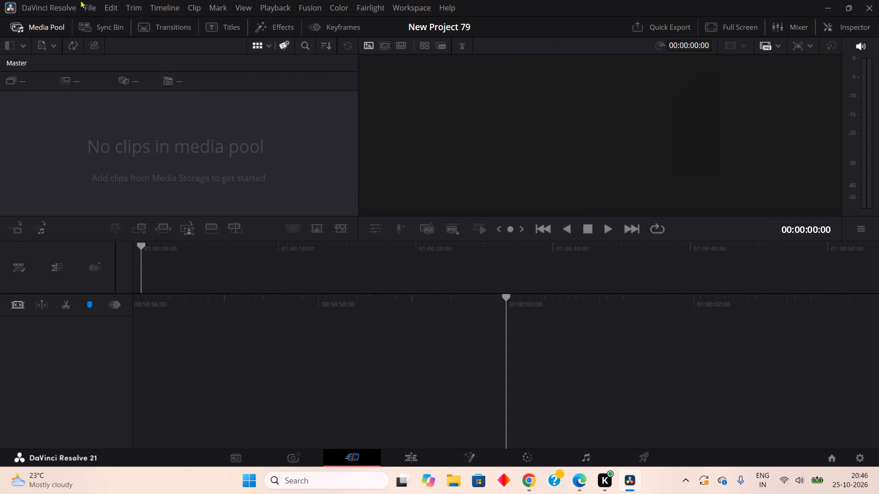
pyautogui.doubleClick(78, 0)
pyautogui.click(84, 8)
pyautogui.click(108, 154)
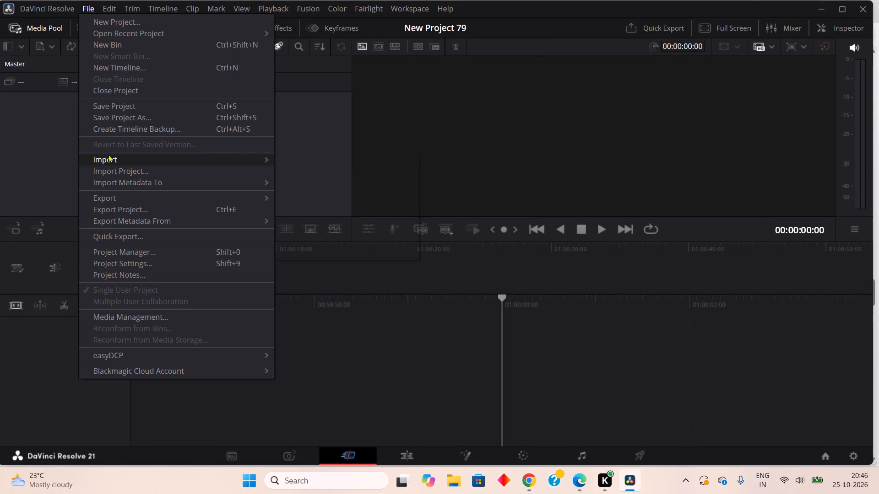
pyautogui.click(305, 174)
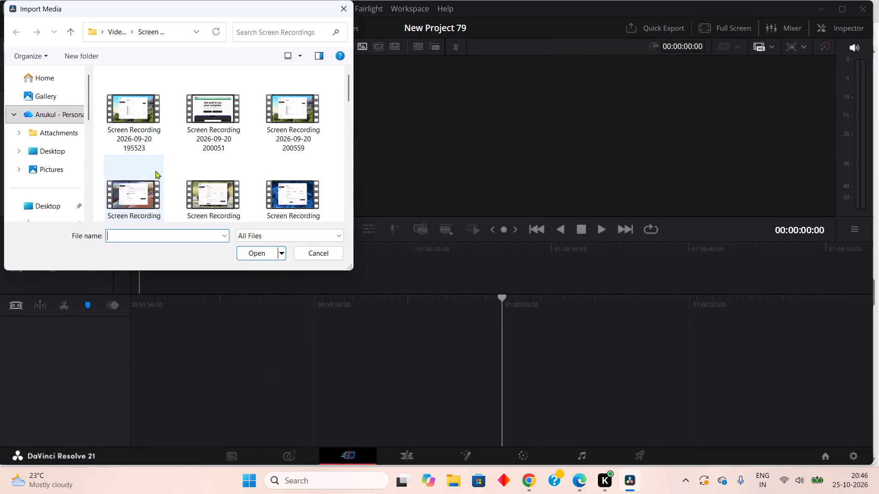
pyautogui.scroll(-4, 129, 171)
pyautogui.scroll(-9, 228, 140)
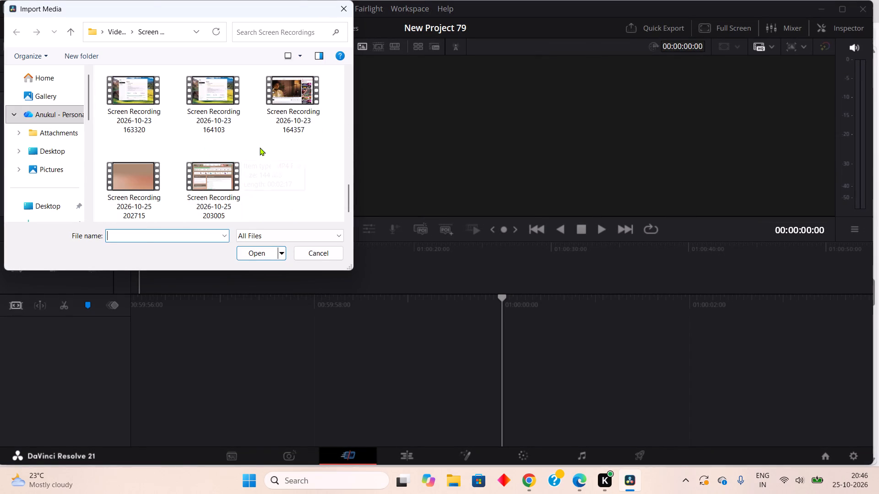
pyautogui.scroll(-2, 260, 147)
pyautogui.click(218, 190)
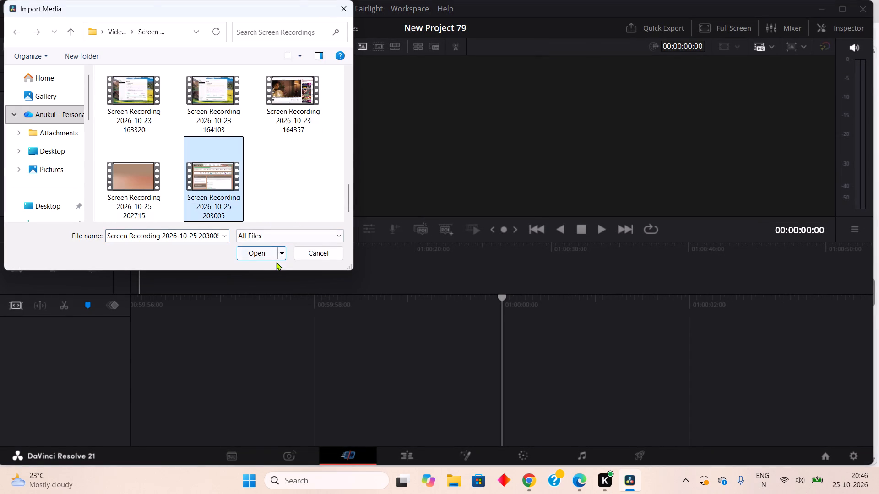
pyautogui.click(266, 257)
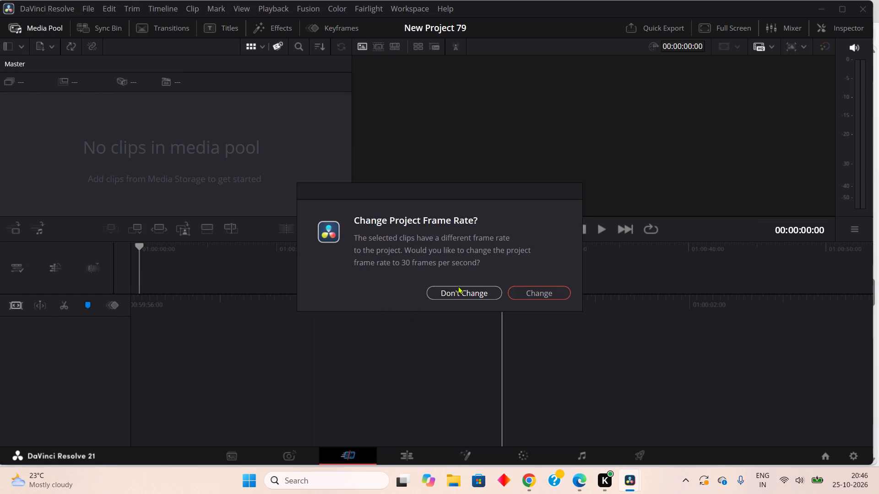
pyautogui.click(458, 295)
pyautogui.click(835, 10)
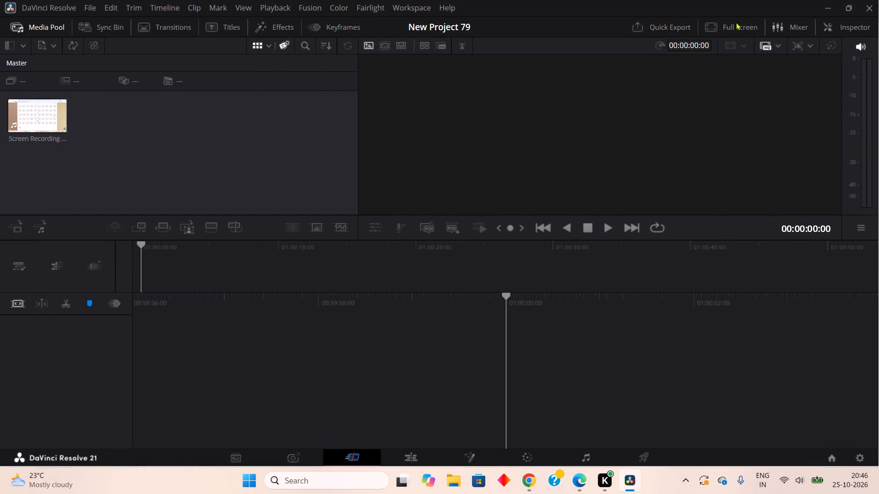
# Import the rendered kashmir video from the E: drive into the media pool.
pyautogui.click(90, 9)
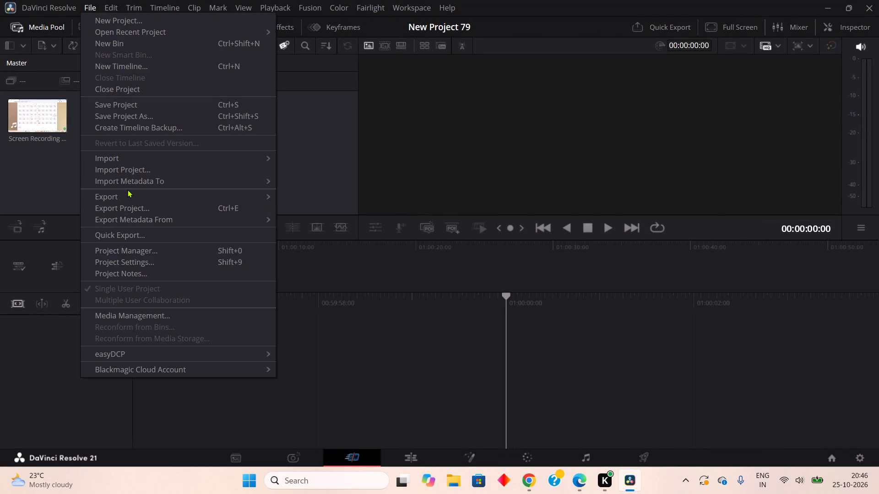
pyautogui.click(118, 156)
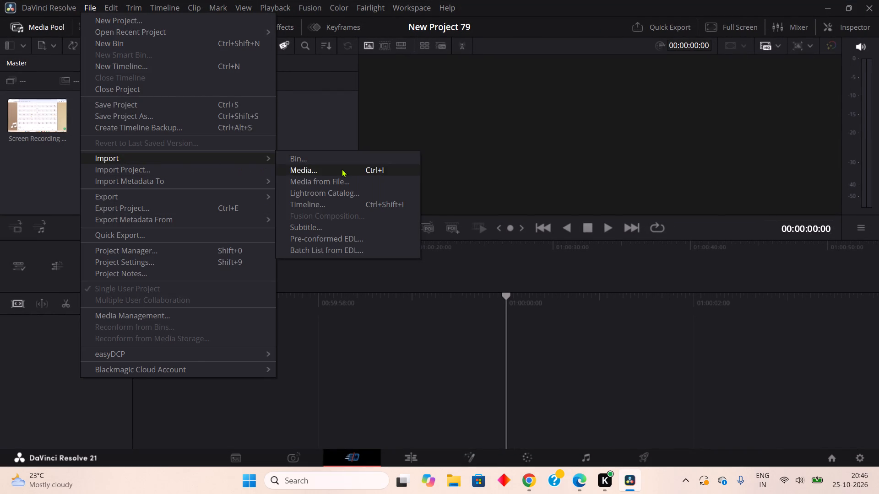
pyautogui.click(342, 169)
pyautogui.scroll(-4, 55, 181)
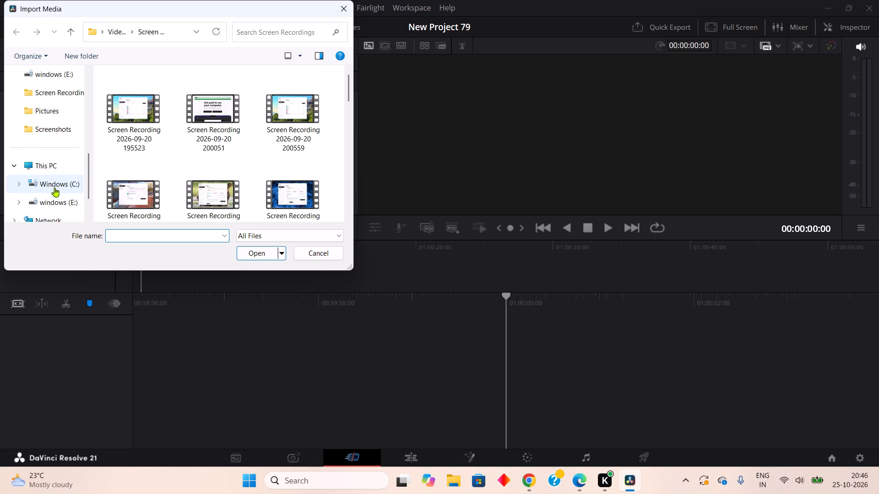
pyautogui.click(60, 201)
pyautogui.scroll(-2, 213, 150)
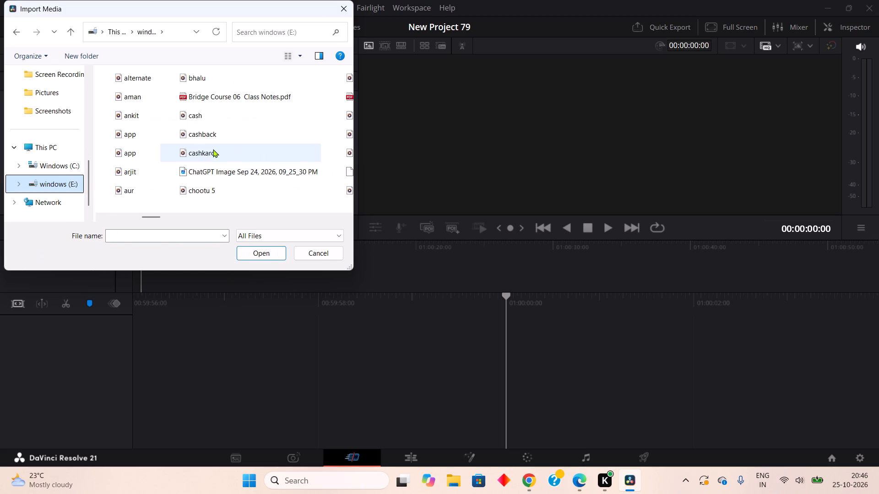
pyautogui.scroll(-3, 209, 145)
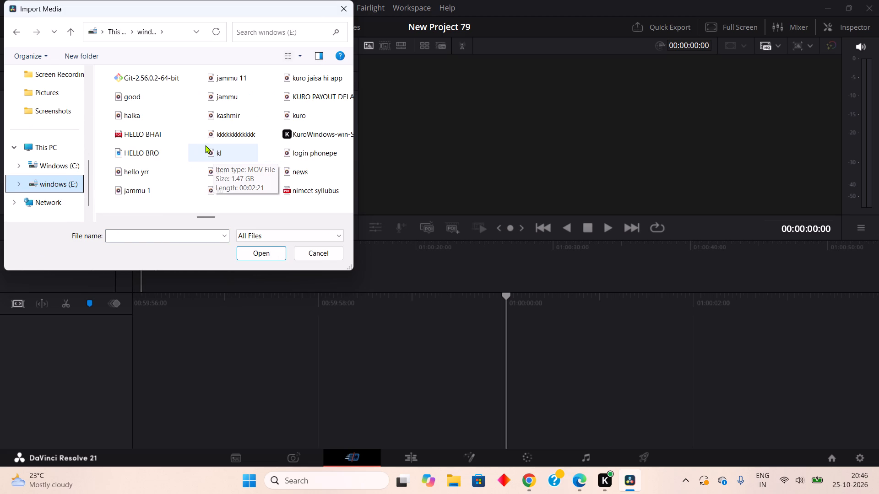
pyautogui.scroll(-1, 205, 145)
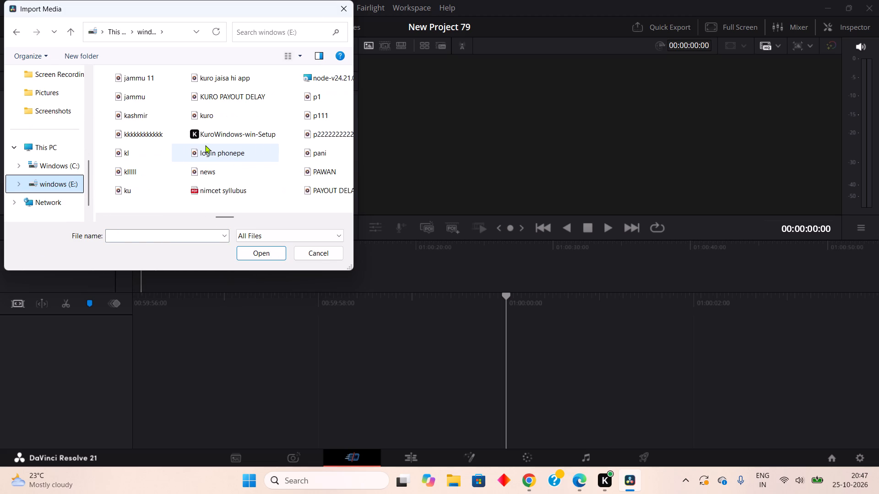
pyautogui.scroll(1, 204, 141)
pyautogui.click(228, 116)
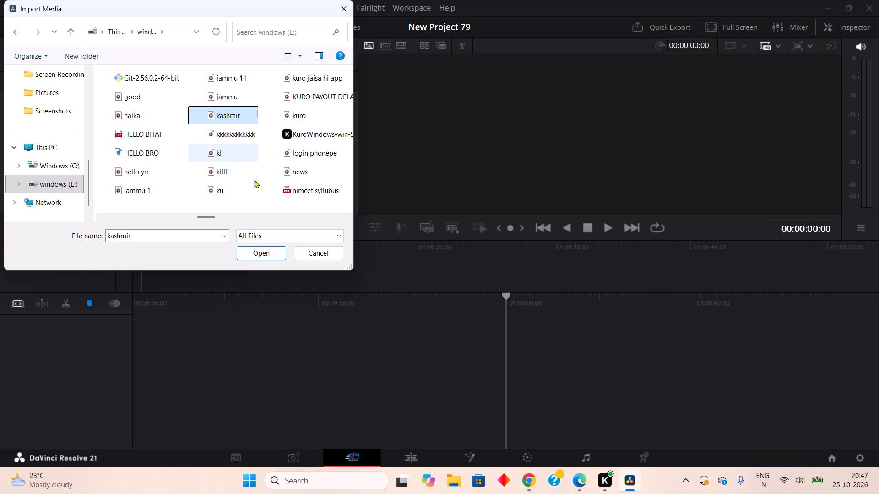
pyautogui.click(267, 252)
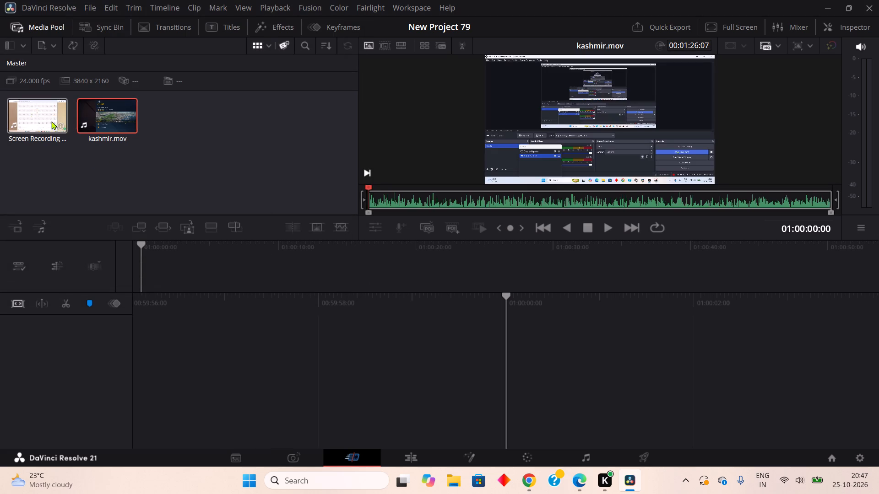
pyautogui.moveTo(47, 118); pyautogui.dragTo(103, 132)
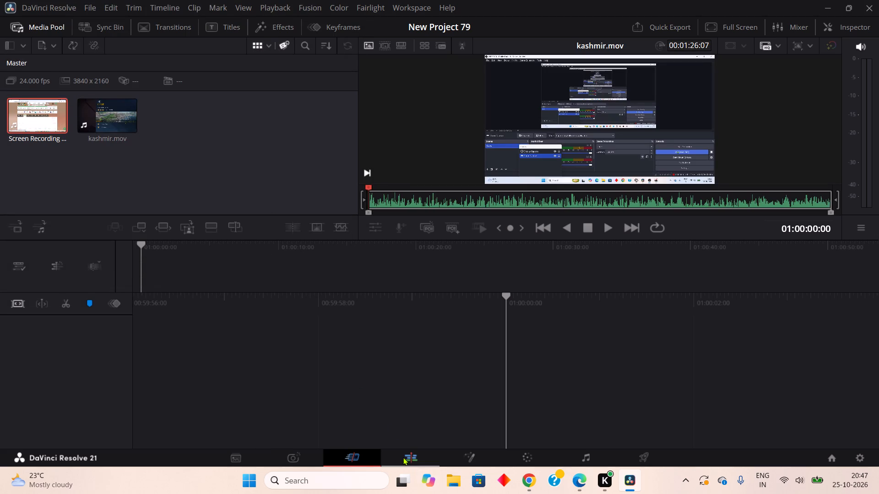
pyautogui.click(403, 457)
pyautogui.moveTo(156, 87); pyautogui.dragTo(239, 102)
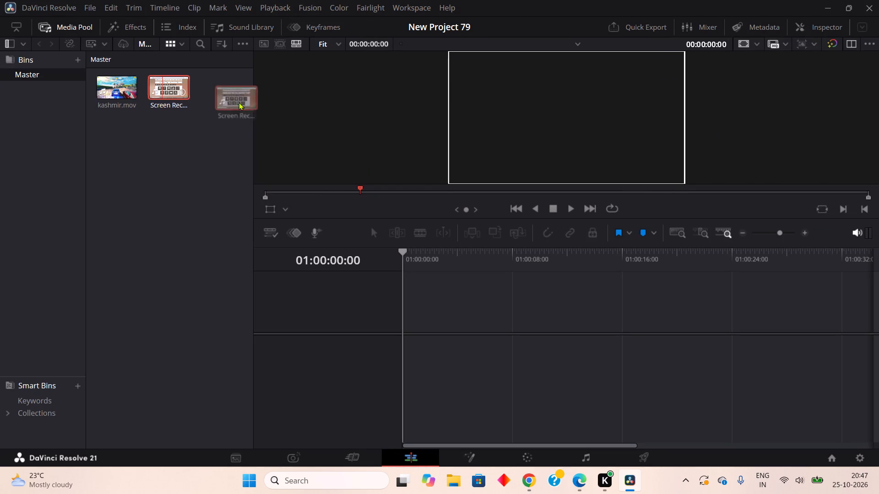
pyautogui.moveTo(239, 102); pyautogui.dragTo(385, 303)
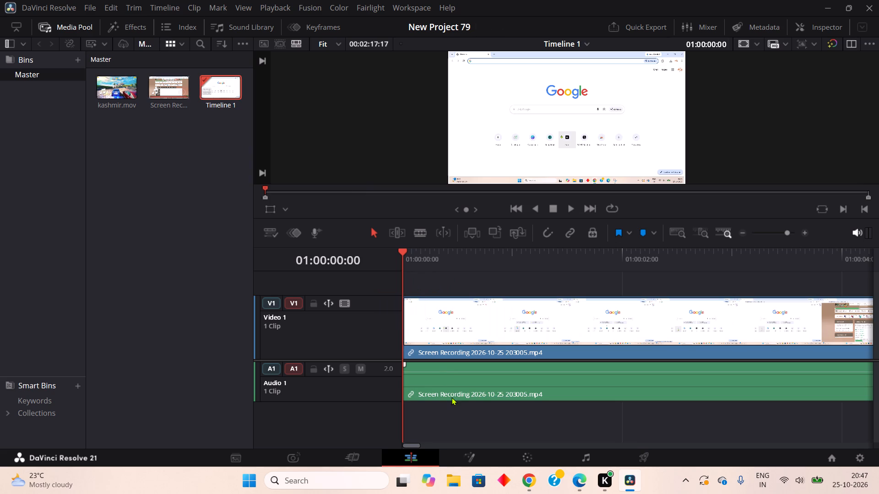
# Cut the screen recording's audio from the Audio 1 track, keeping its video.
pyautogui.rightClick(451, 397)
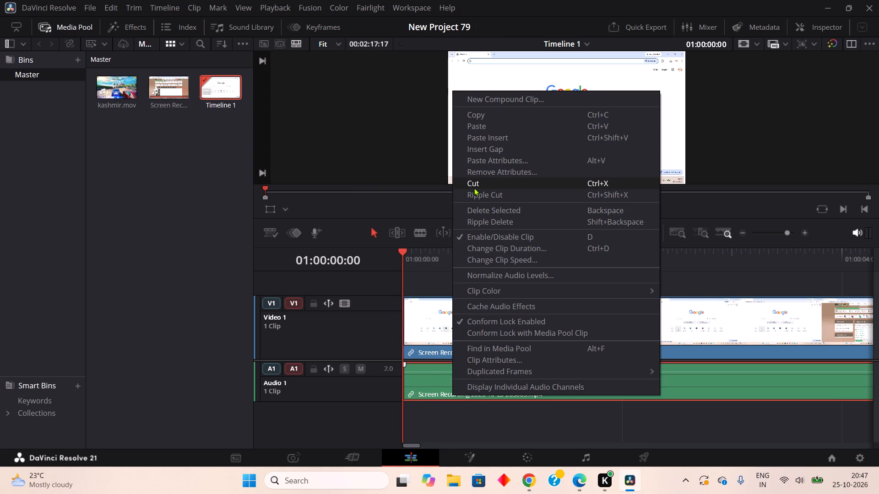
pyautogui.click(474, 188)
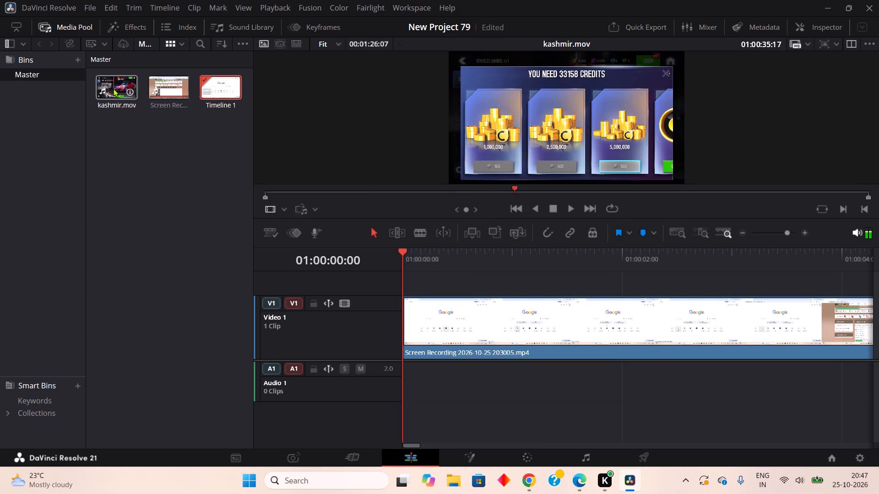
# Place kashmir.mov on a new video track above the screen recording, aligned with the start of the timeline.
pyautogui.click(167, 95)
pyautogui.click(168, 95)
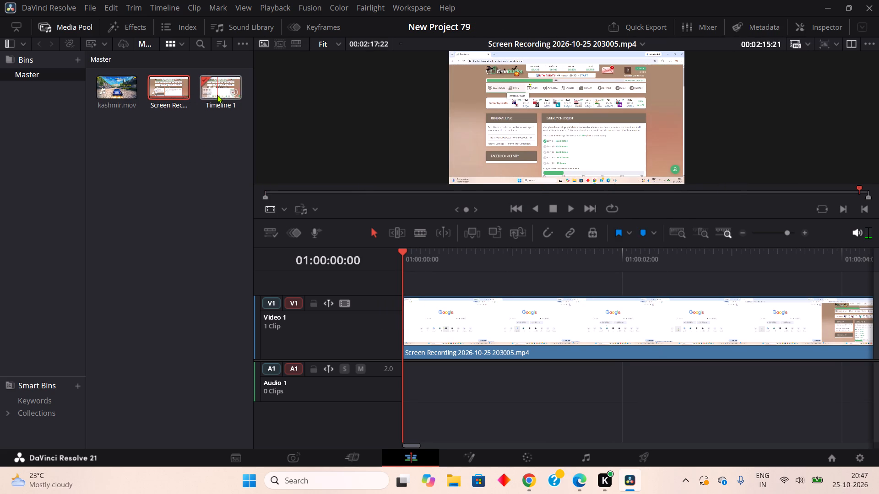
pyautogui.moveTo(119, 94); pyautogui.dragTo(384, 331)
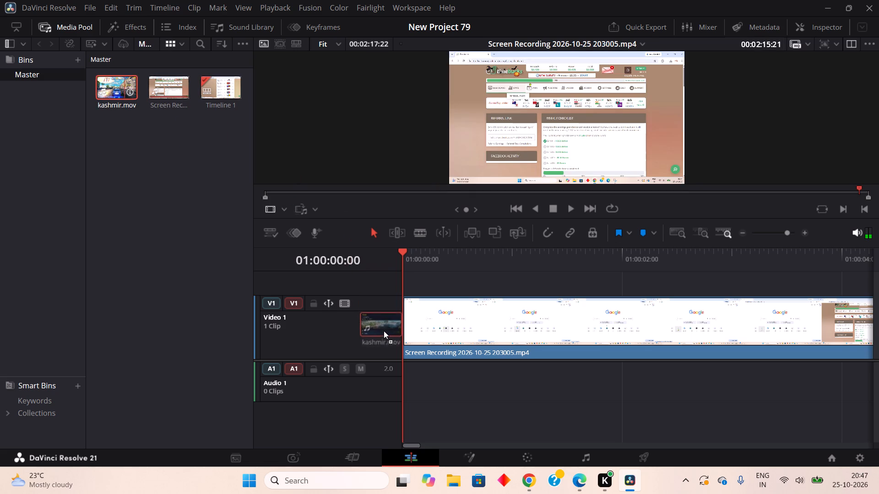
pyautogui.moveTo(384, 331); pyautogui.dragTo(422, 303)
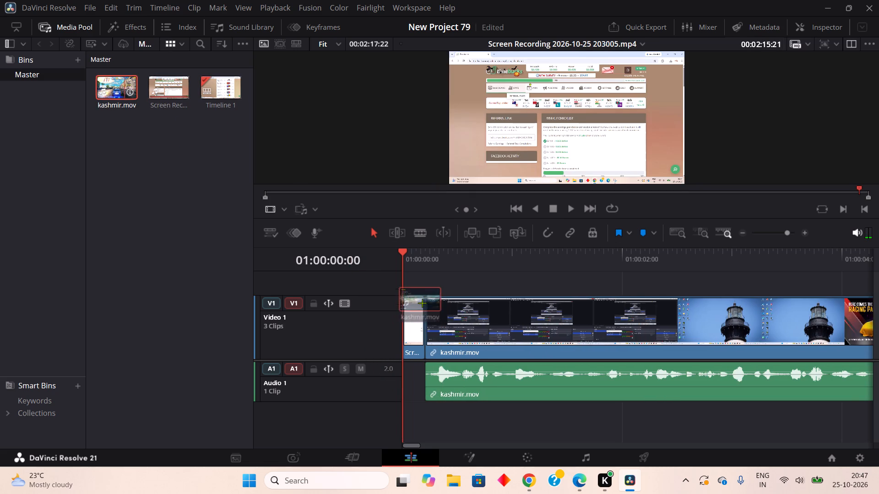
pyautogui.moveTo(422, 303); pyautogui.dragTo(393, 282)
# Cut the video part of kashmir.mov from the Video 2 track, keeping its audio.
pyautogui.rightClick(447, 291)
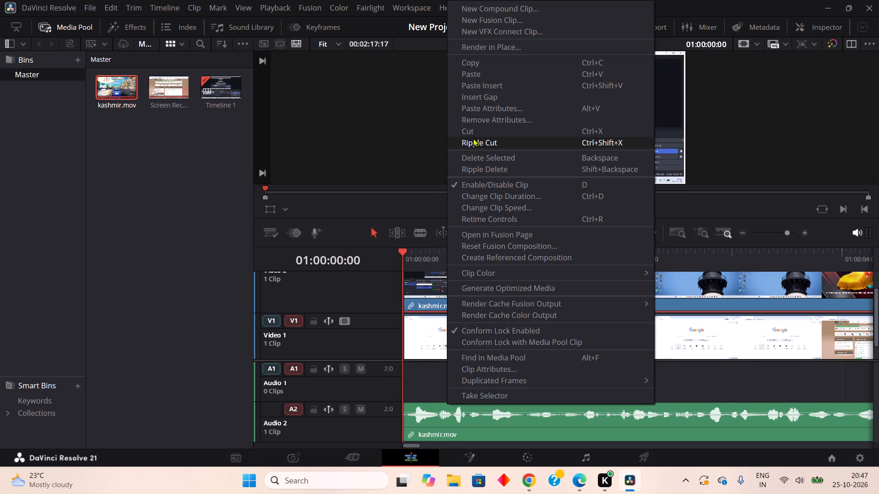
pyautogui.click(473, 132)
# Move the kashmir.mov audio from Audio 2 to the Audio 1 track, keeping it at the timeline start.
pyautogui.moveTo(494, 414); pyautogui.dragTo(488, 385)
pyautogui.click(488, 385)
# Play the opening seconds of the timeline to check the recording against the kashmir audio, and stop playback.
pyautogui.click(567, 206)
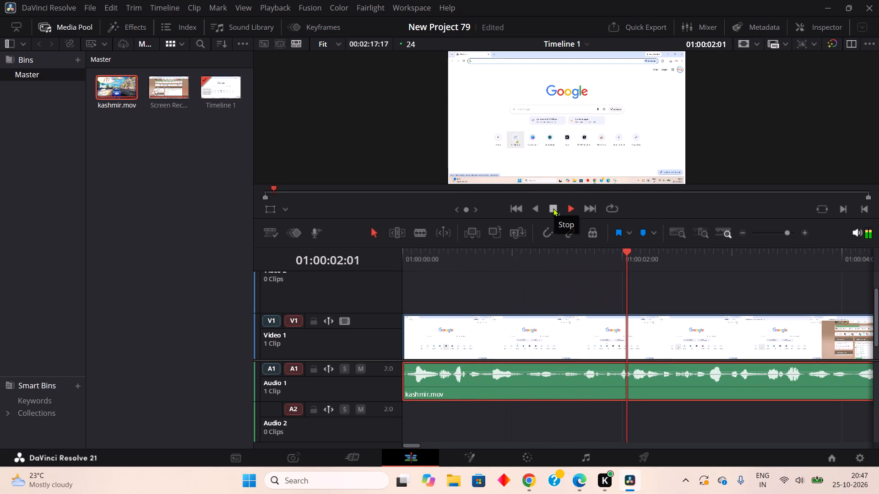
pyautogui.click(553, 208)
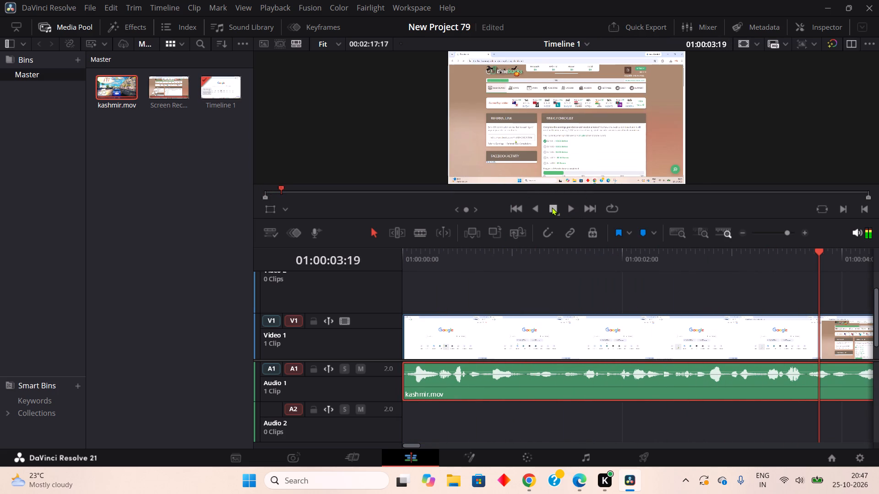
# Split the screen recording on Video 1 at about 01:00:01:21, cut the first piece, and move the remainder to the timeline start.
pyautogui.click(420, 235)
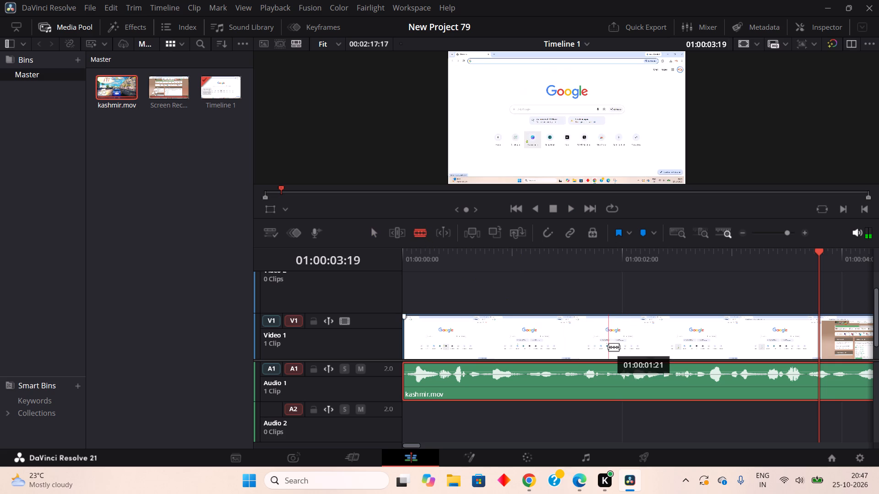
pyautogui.click(608, 347)
pyautogui.rightClick(594, 346)
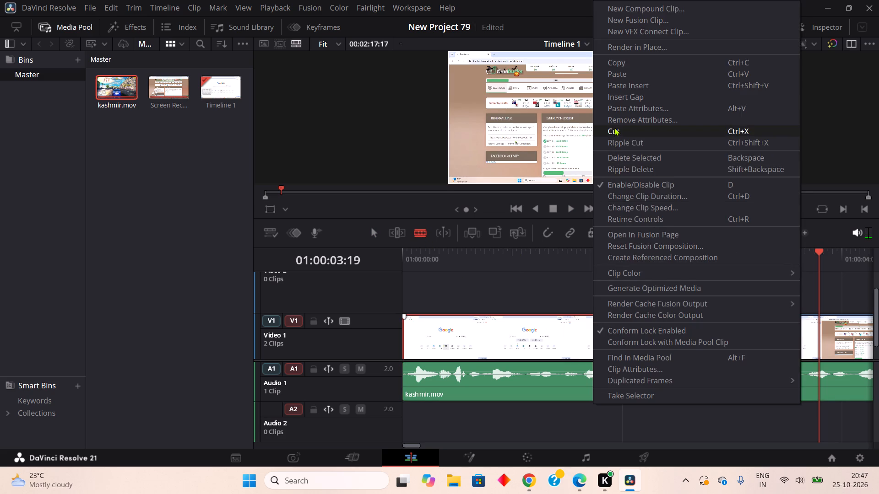
pyautogui.click(614, 128)
pyautogui.click(369, 233)
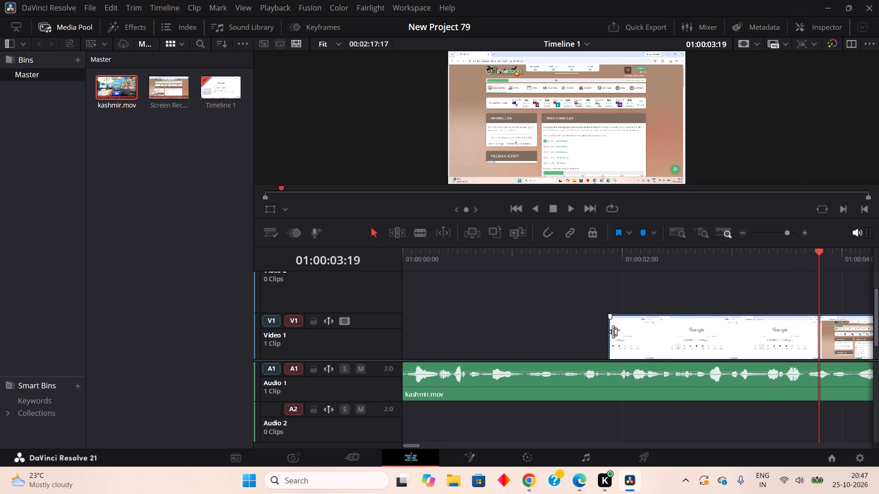
pyautogui.moveTo(646, 335); pyautogui.dragTo(392, 338)
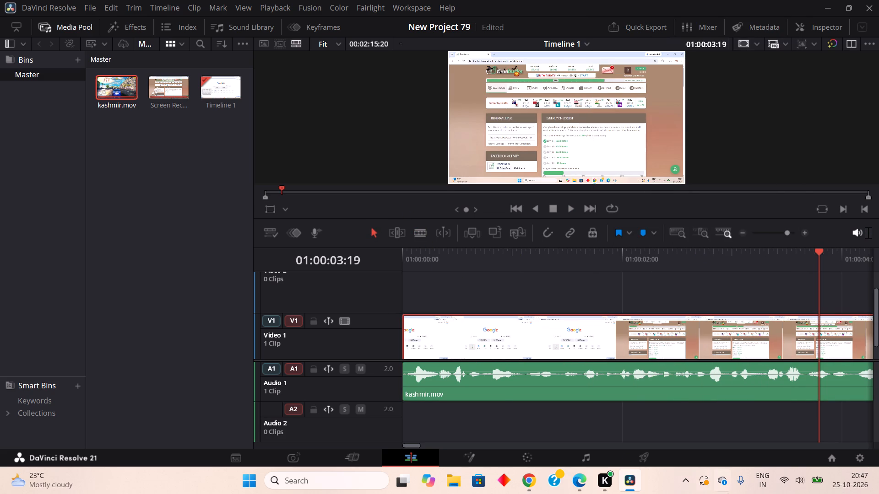
# Adjust the system volume and play the timeline from 01:00:03:19 to about 01:00:18:20 to check the recording against the audio.
pyautogui.click(815, 487)
pyautogui.moveTo(749, 414); pyautogui.dragTo(745, 413)
pyautogui.click(744, 413)
pyautogui.moveTo(569, 290); pyautogui.dragTo(564, 284)
pyautogui.doubleClick(563, 209)
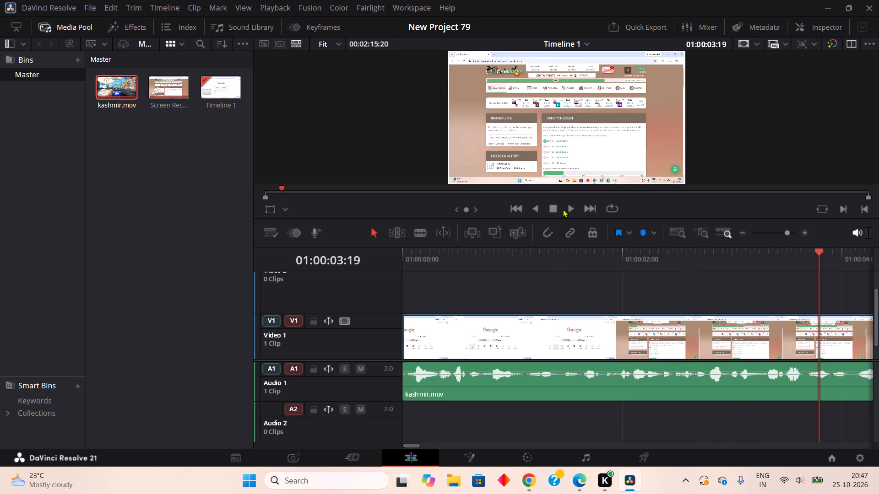
pyautogui.click(568, 208)
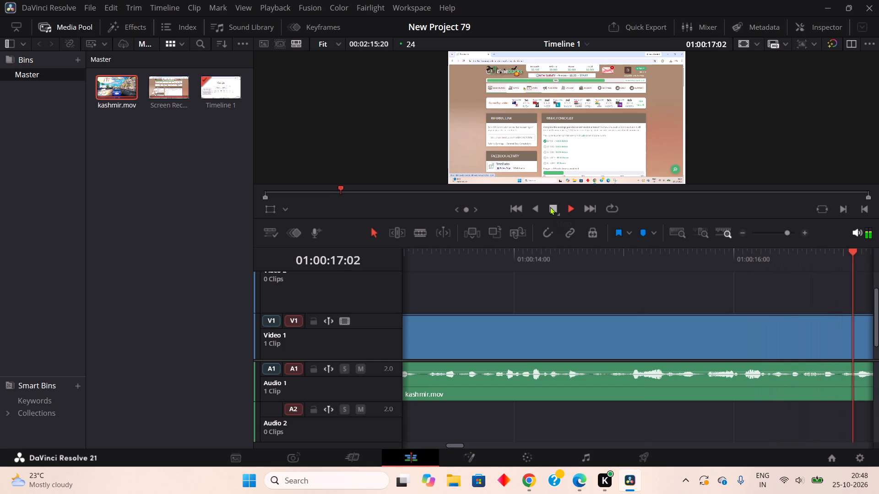
pyautogui.click(550, 207)
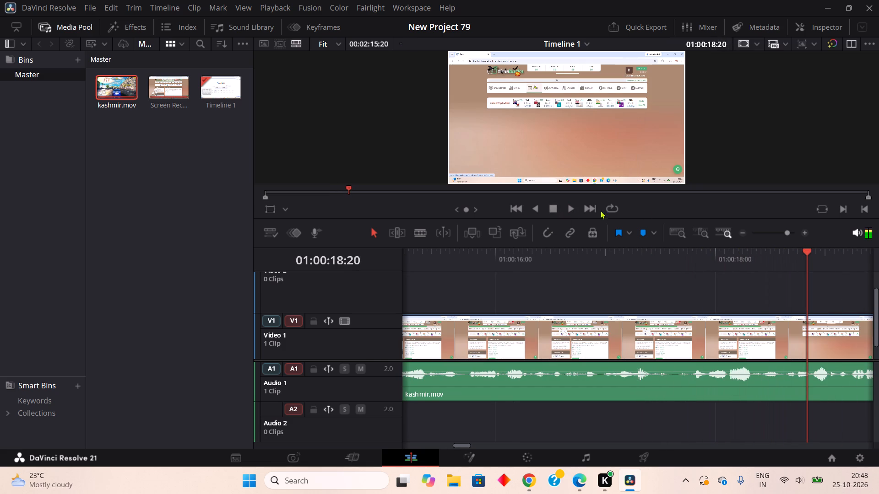
# Replay the timeline from its start to check the recording against the audio, stopping at about 01:00:10:17.
pyautogui.moveTo(809, 258); pyautogui.dragTo(365, 317)
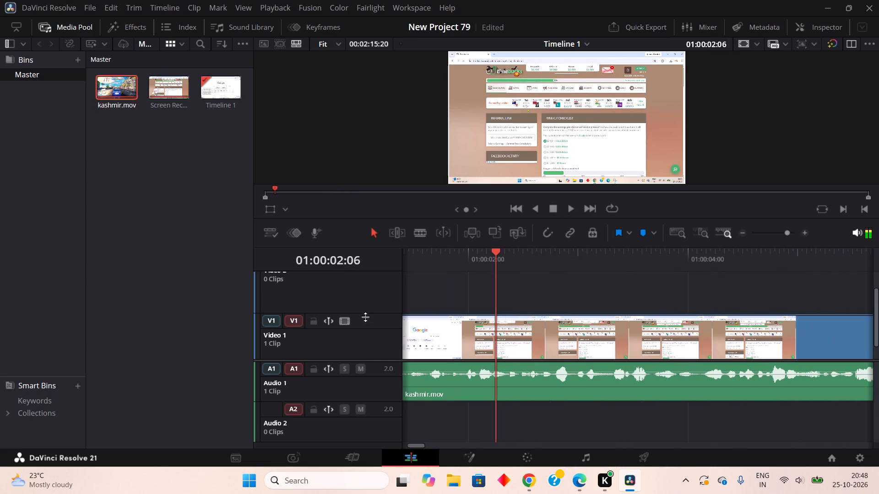
pyautogui.click(365, 317)
pyautogui.doubleClick(566, 208)
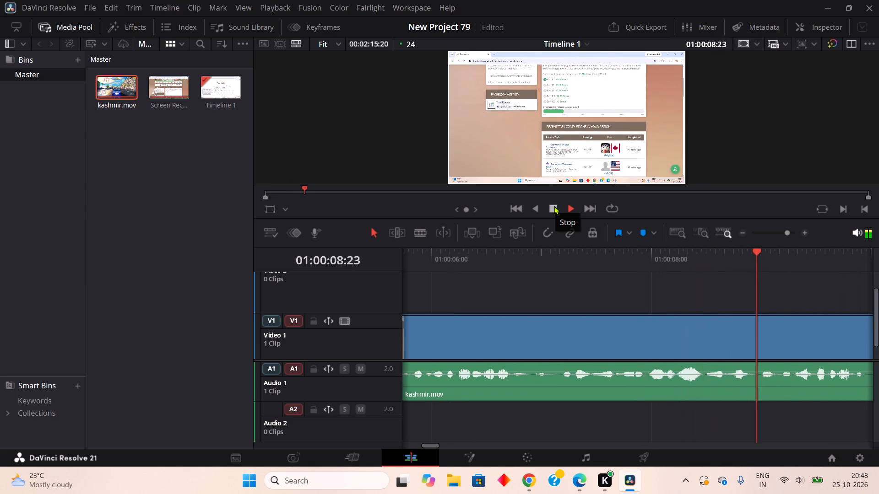
pyautogui.click(554, 206)
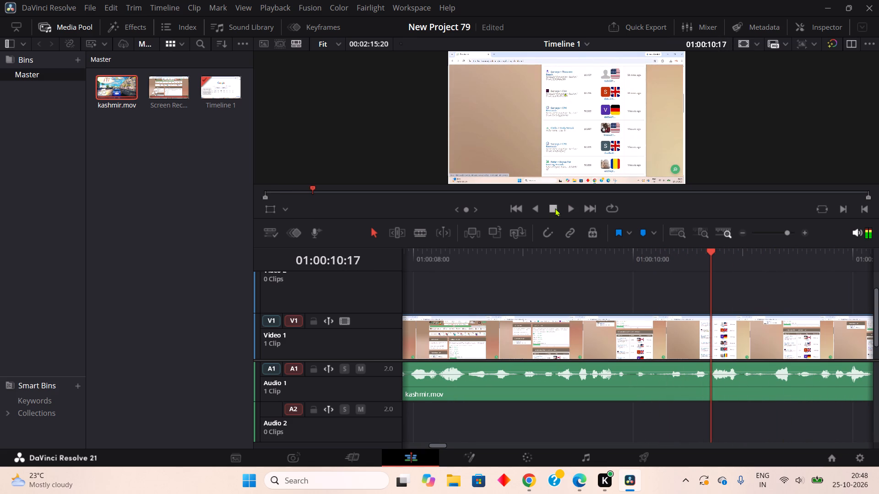
# Split the Video 1 recording at about 01:00:10:08 and move the second part along the track to start at about 01:00:23:16.
pyautogui.click(426, 233)
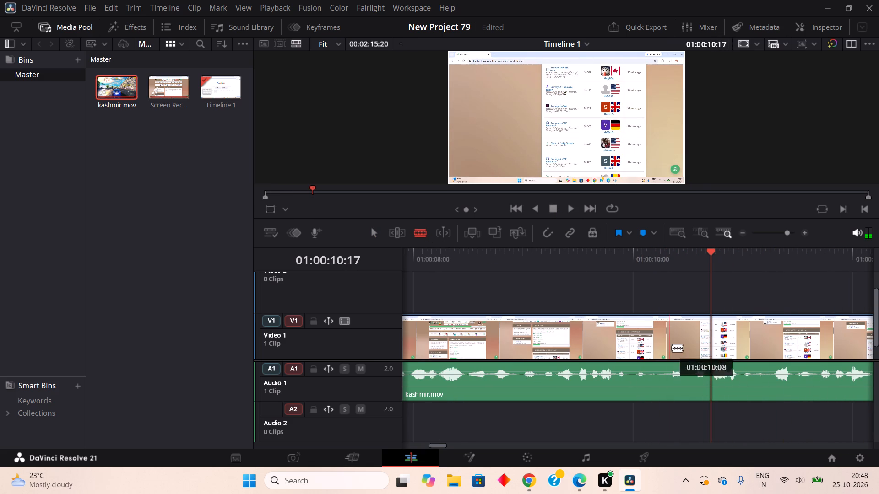
pyautogui.click(678, 347)
pyautogui.click(366, 233)
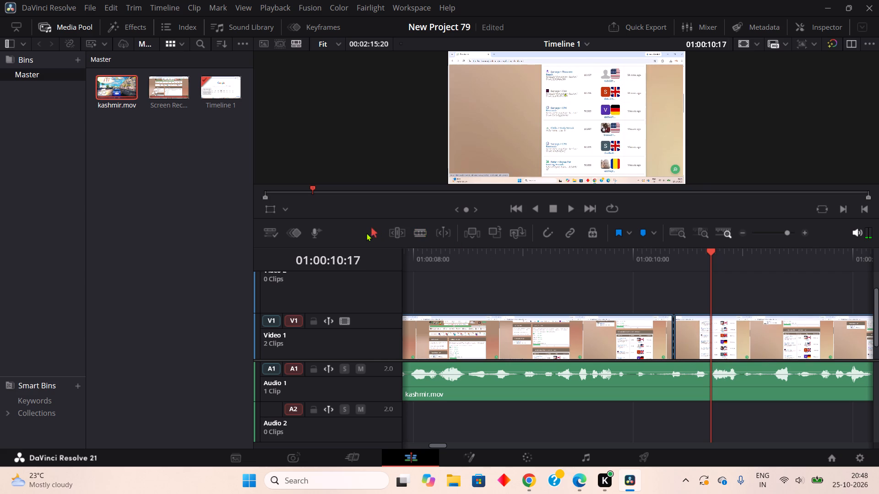
pyautogui.moveTo(768, 344); pyautogui.dragTo(878, 331)
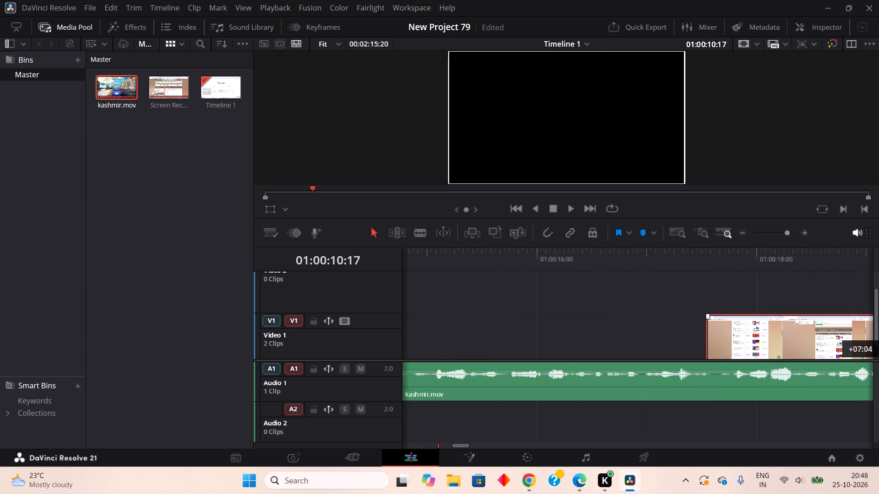
pyautogui.moveTo(878, 331); pyautogui.dragTo(604, 344)
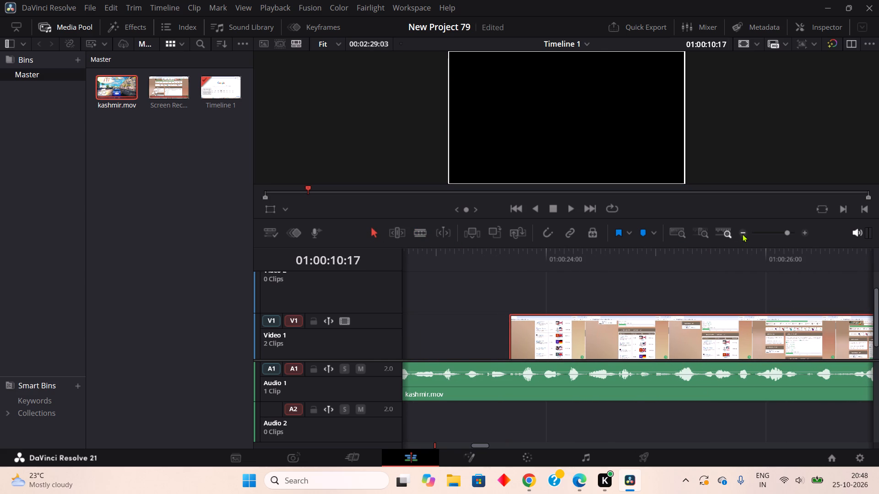
# Extend the start of the second recording clip about 7 seconds earlier, bringing back footage ahead of its split point.
pyautogui.click(742, 234)
pyautogui.click(738, 232)
pyautogui.moveTo(640, 249); pyautogui.dragTo(586, 259)
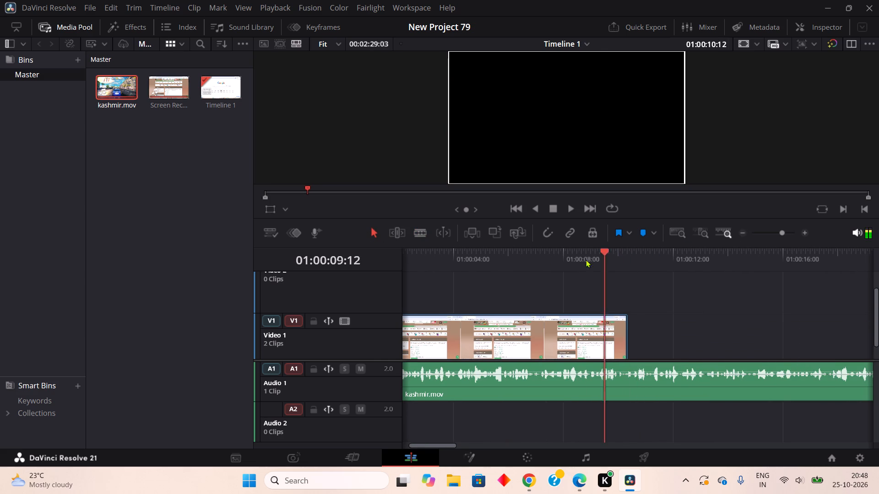
pyautogui.moveTo(586, 259); pyautogui.dragTo(829, 242)
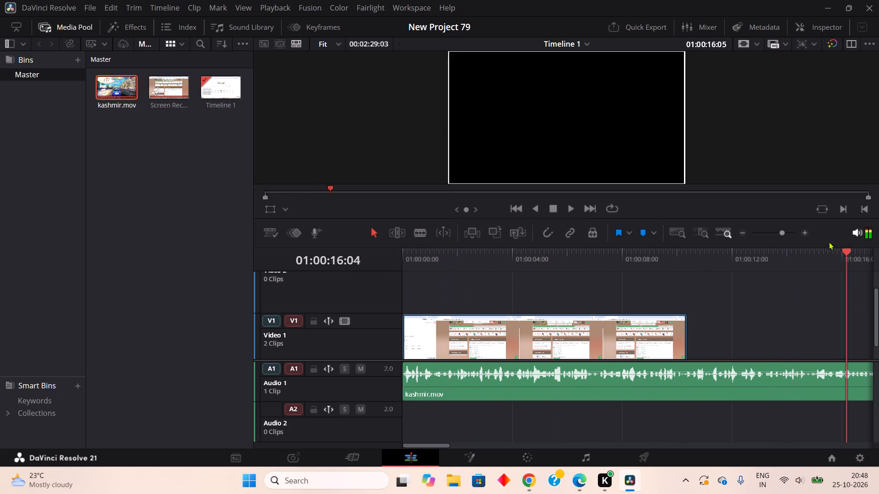
pyautogui.moveTo(829, 242); pyautogui.dragTo(765, 244)
pyautogui.click(764, 244)
pyautogui.doubleClick(744, 231)
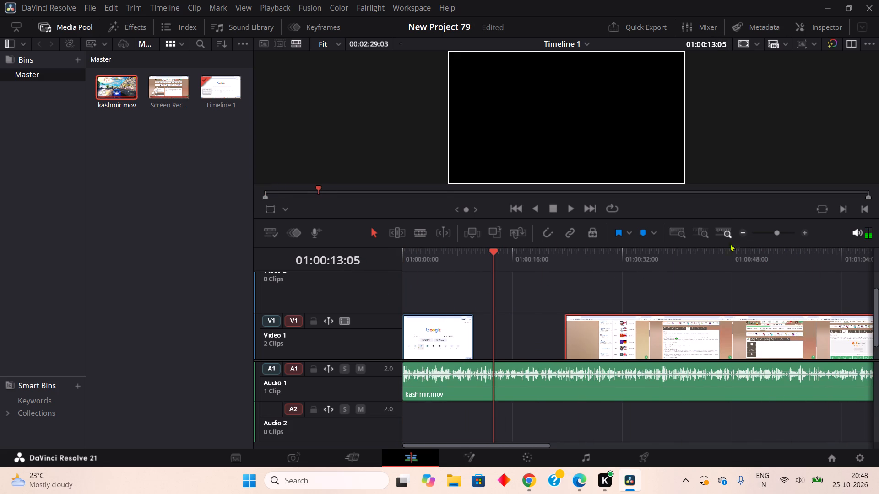
pyautogui.moveTo(565, 341); pyautogui.dragTo(477, 348)
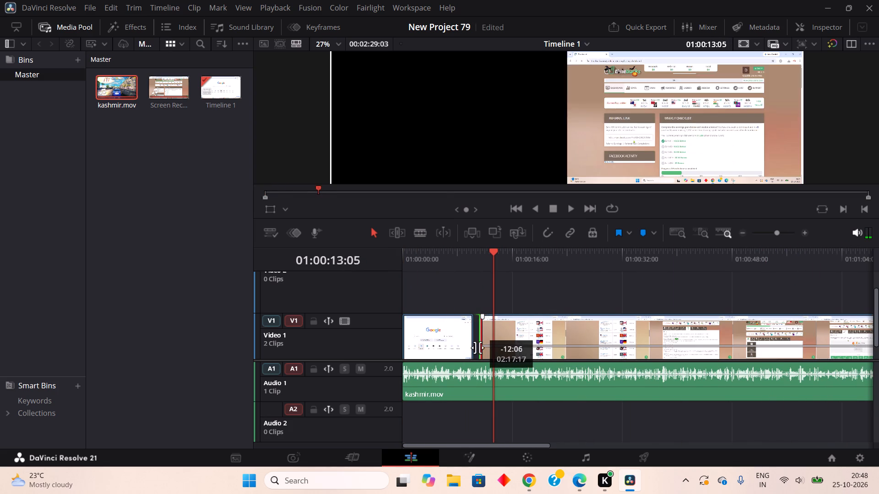
pyautogui.moveTo(477, 348); pyautogui.dragTo(521, 348)
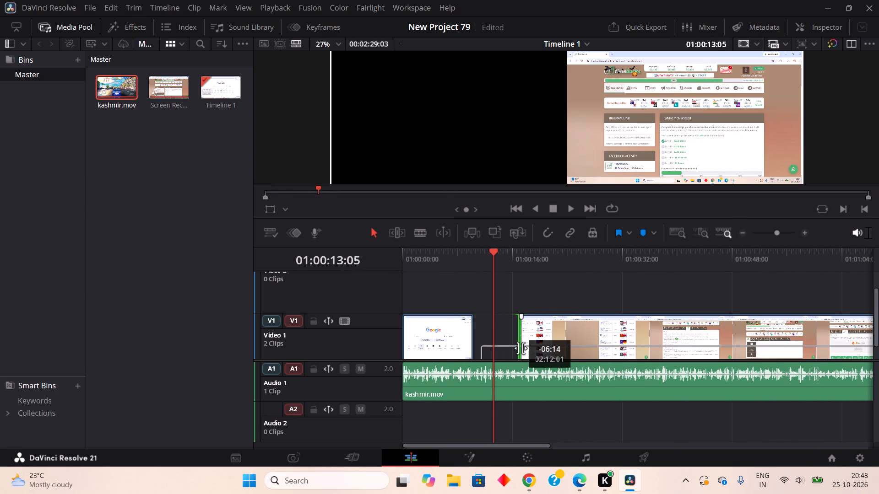
pyautogui.moveTo(521, 348); pyautogui.dragTo(515, 351)
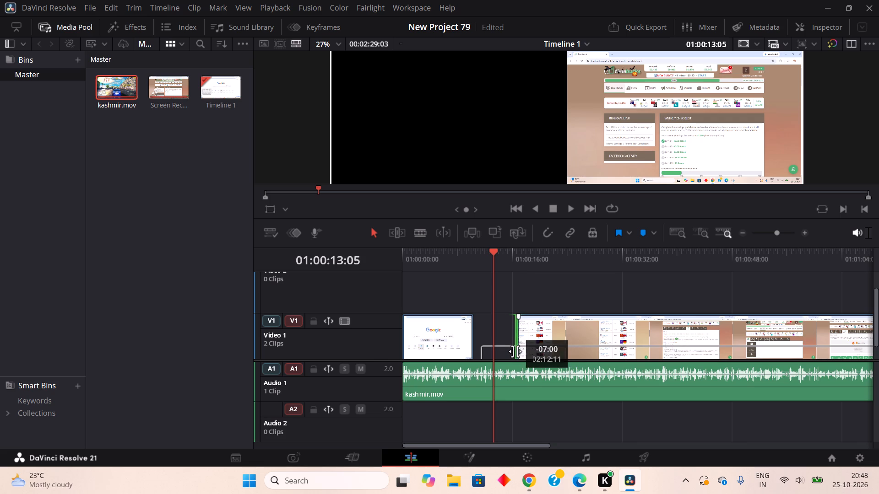
pyautogui.moveTo(515, 351); pyautogui.dragTo(511, 353)
# Move the extended second clip earlier on Video 1 so it sits directly against the first clip, closing the gap.
pyautogui.moveTo(574, 344); pyautogui.dragTo(538, 349)
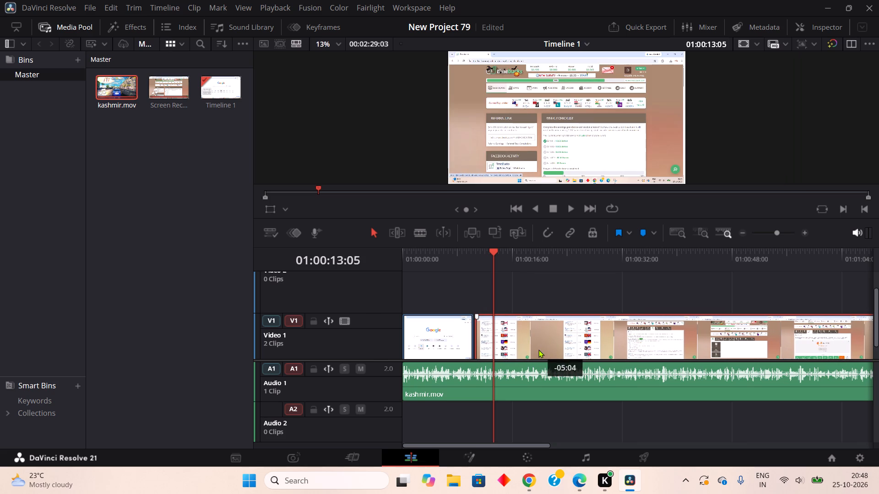
pyautogui.moveTo(538, 349); pyautogui.dragTo(534, 350)
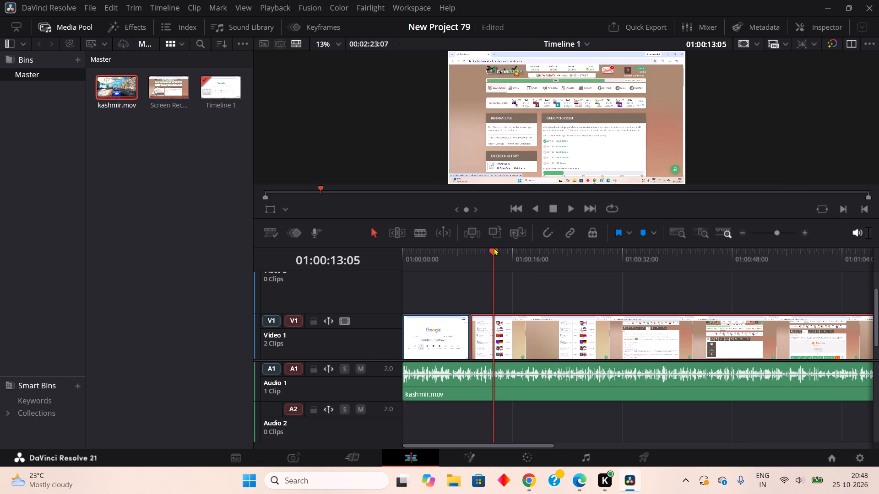
# Split the second recording clip at about 01:00:16, 01:00:22 and 01:00:25, and cut the piece between 01:00:16 and 01:00:22.
pyautogui.moveTo(494, 247); pyautogui.dragTo(467, 268)
pyautogui.moveTo(493, 258); pyautogui.dragTo(515, 274)
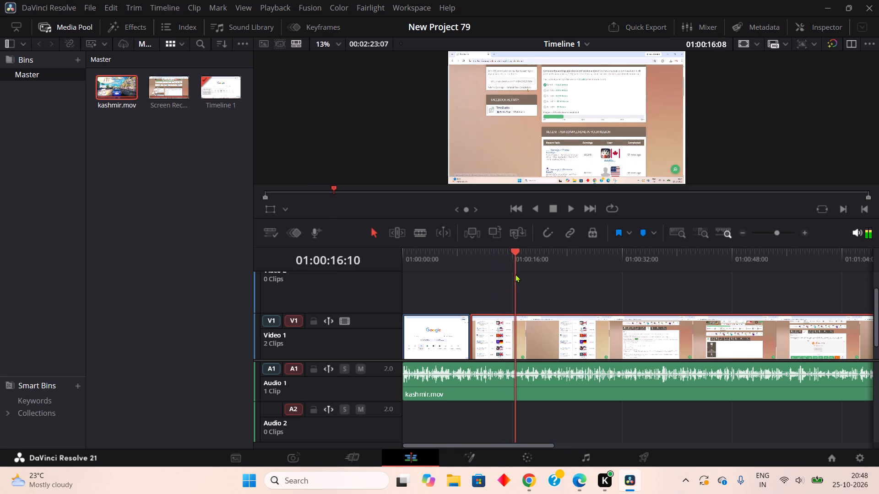
pyautogui.moveTo(515, 274); pyautogui.dragTo(508, 281)
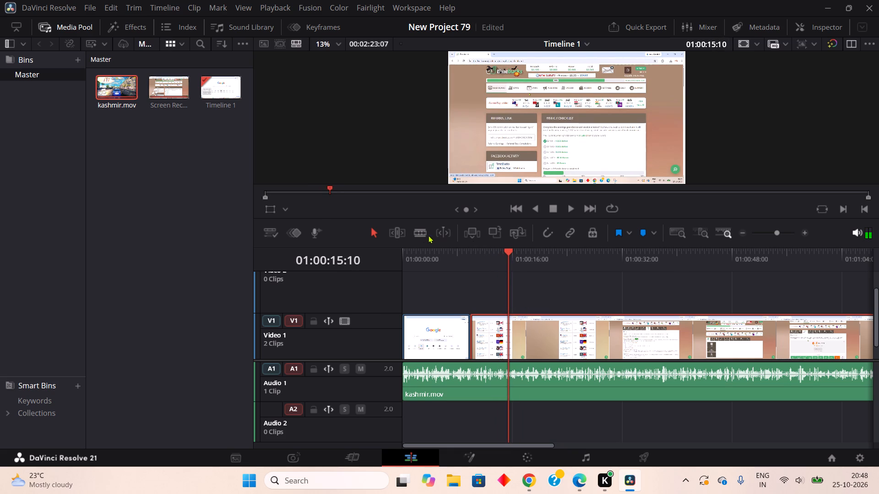
pyautogui.click(423, 235)
pyautogui.click(513, 352)
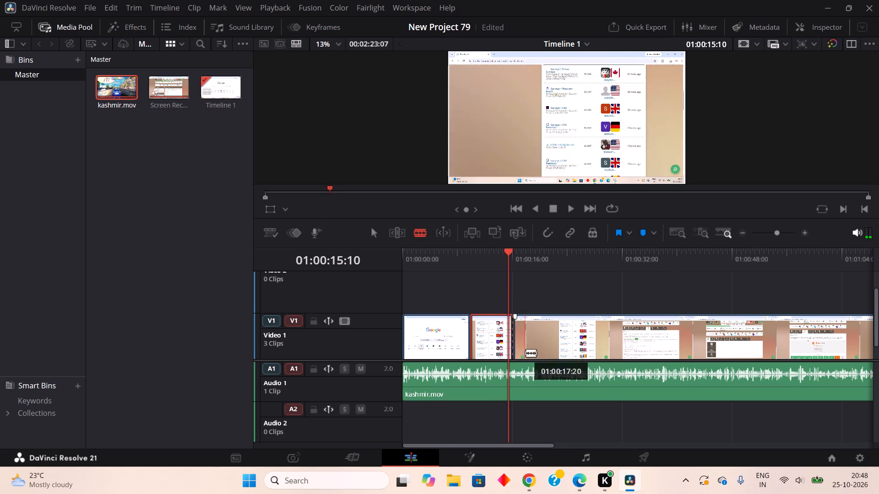
pyautogui.click(576, 353)
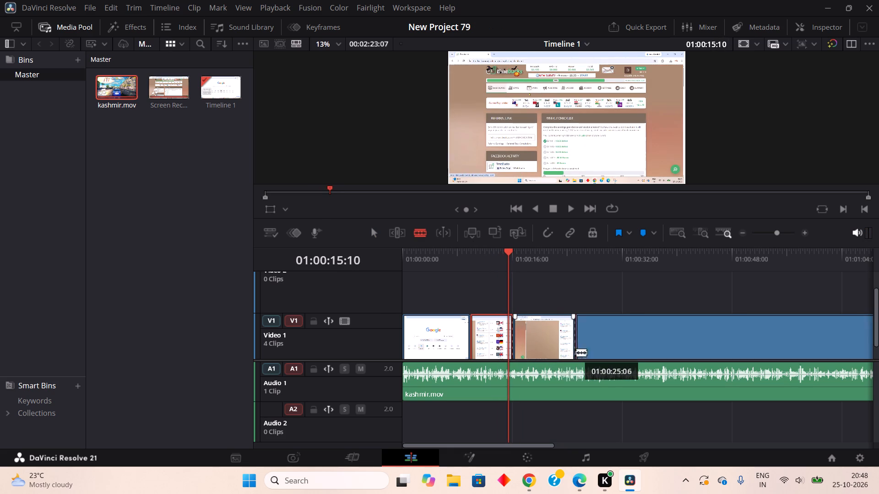
pyautogui.click(555, 350)
pyautogui.rightClick(542, 349)
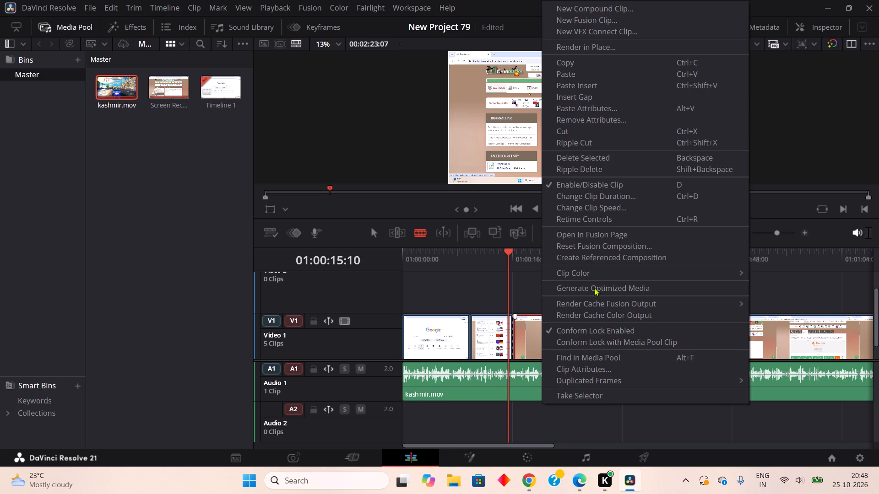
pyautogui.click(570, 130)
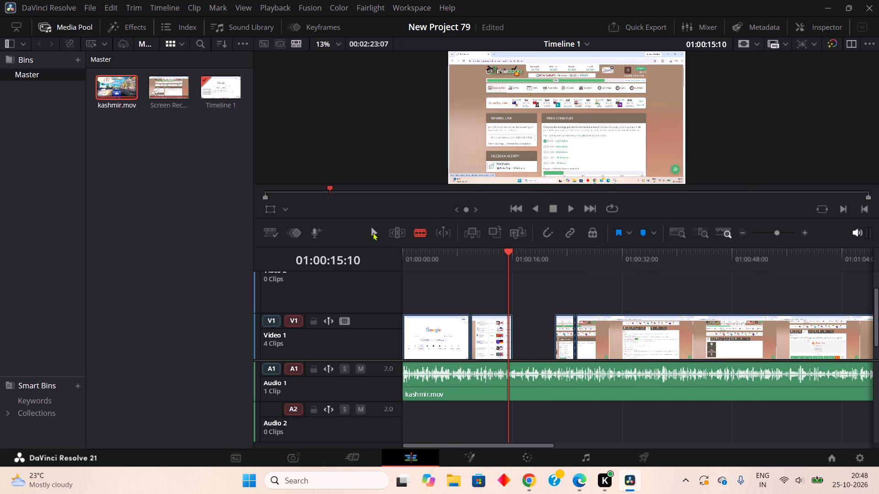
# Move the short piece to about 01:00:16 and the long remaining clip to about 01:00:18, closing the gaps on Video 1.
pyautogui.click(373, 232)
pyautogui.moveTo(567, 338); pyautogui.dragTo(537, 342)
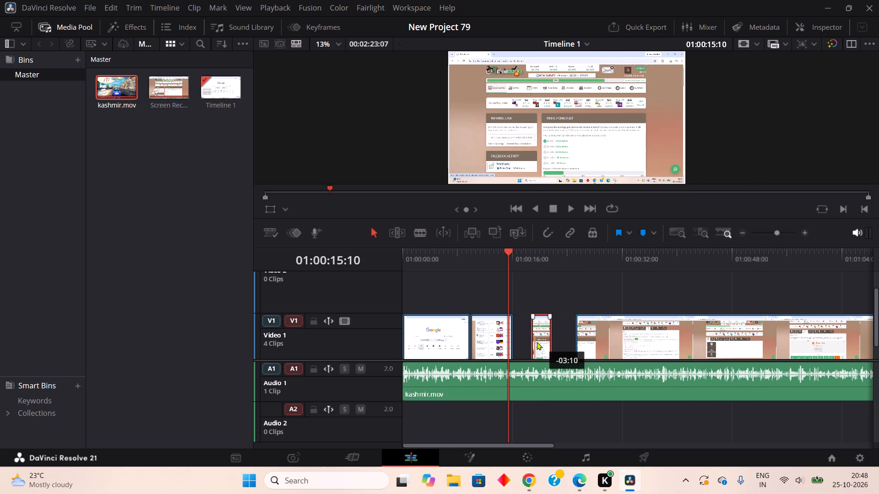
pyautogui.moveTo(537, 342); pyautogui.dragTo(524, 342)
pyautogui.moveTo(603, 342); pyautogui.dragTo(564, 342)
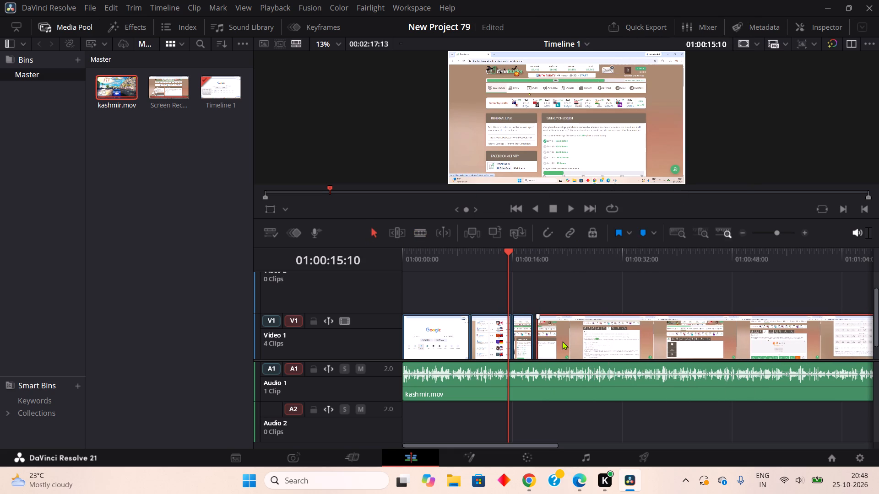
pyautogui.moveTo(557, 342); pyautogui.dragTo(549, 342)
pyautogui.click(548, 342)
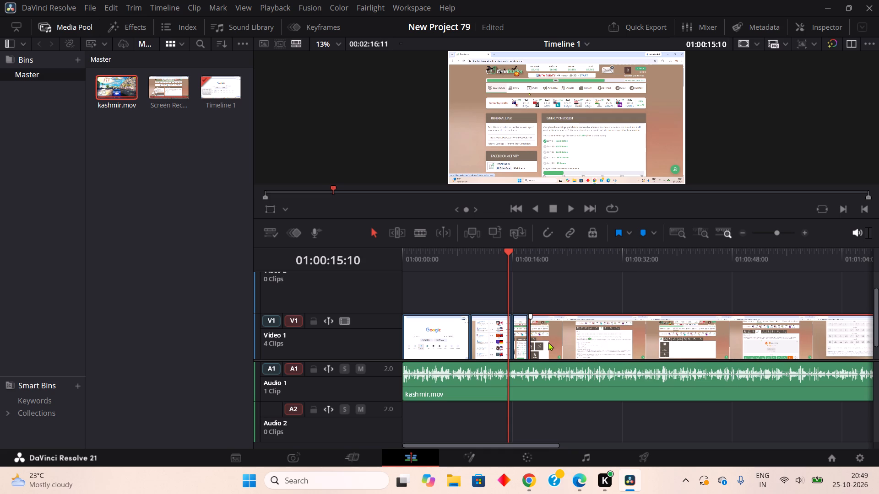
pyautogui.click(547, 343)
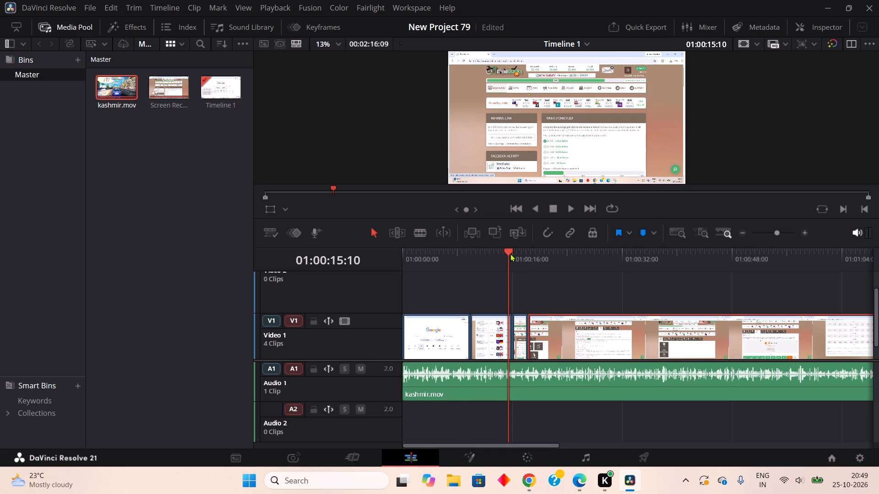
# Review the edit from about 01:00:02, split the long recording clip at about 01:00:54, and cut the remainder after that point.
pyautogui.moveTo(510, 253); pyautogui.dragTo(331, 280)
pyautogui.click(567, 210)
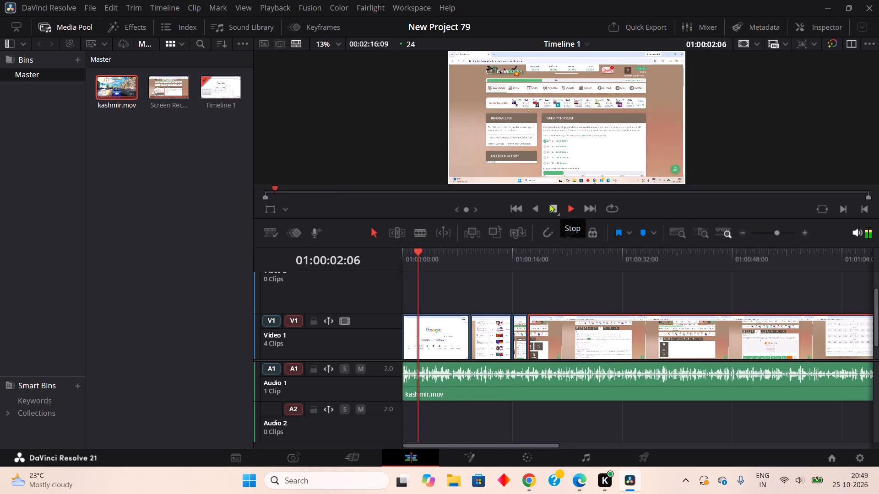
pyautogui.doubleClick(801, 483)
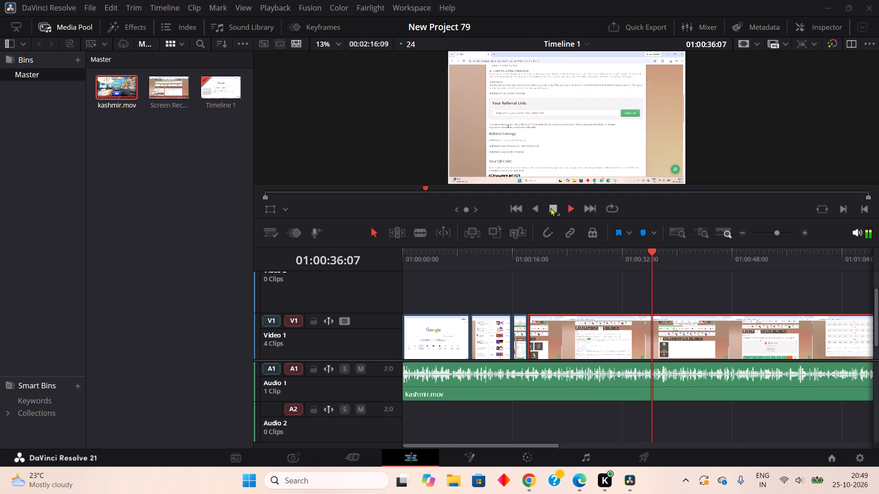
pyautogui.click(550, 208)
pyautogui.doubleClick(571, 206)
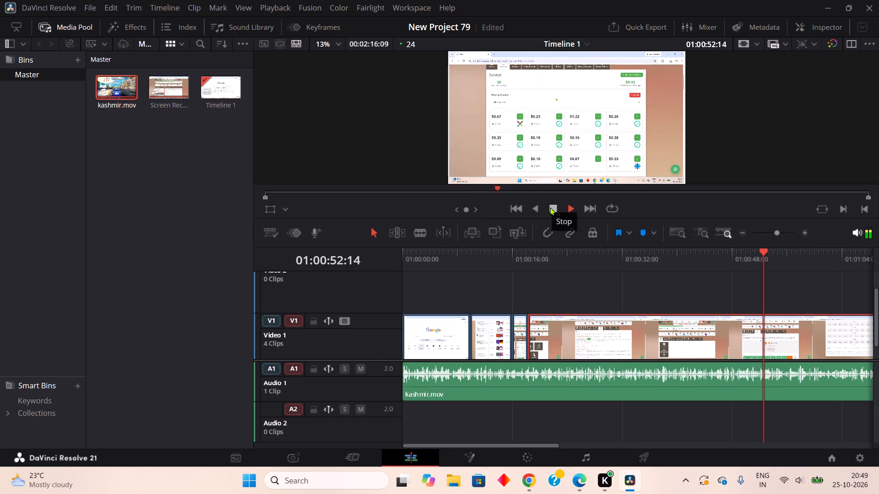
pyautogui.doubleClick(550, 209)
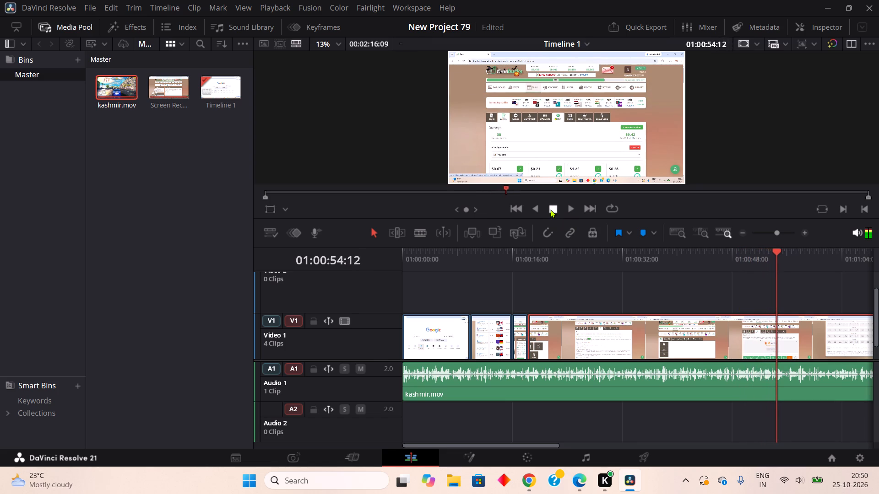
pyautogui.click(419, 234)
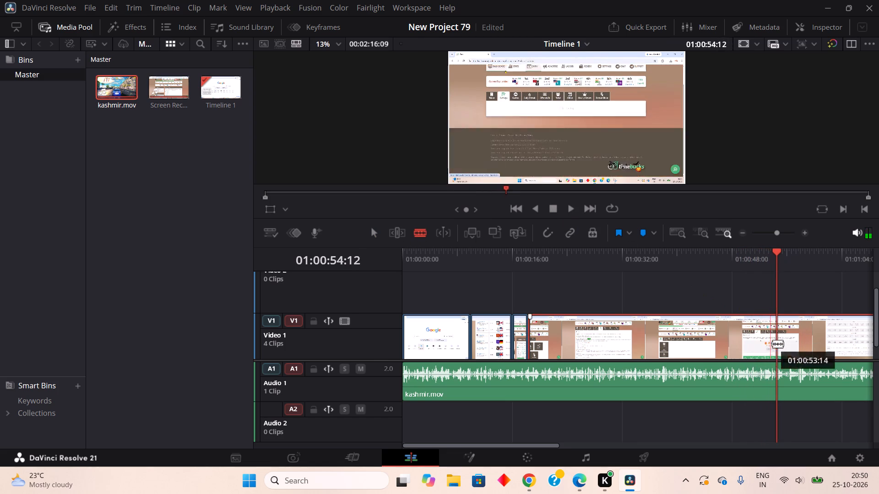
pyautogui.click(778, 349)
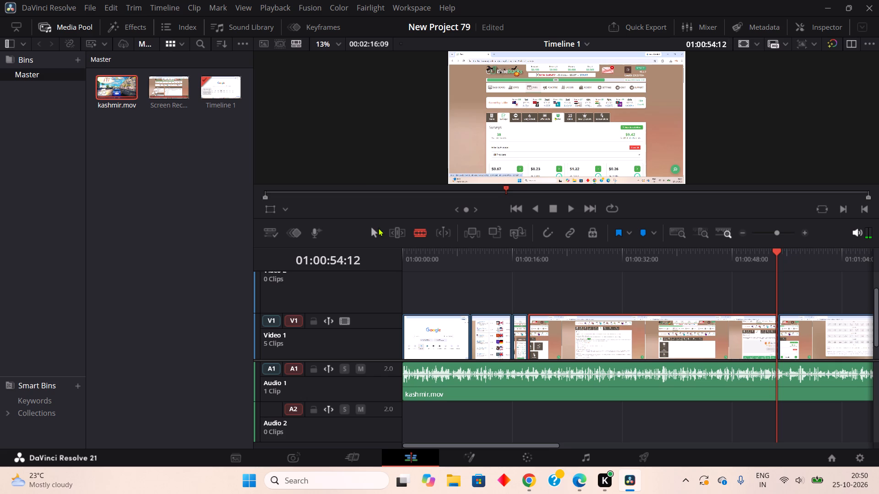
pyautogui.click(372, 231)
pyautogui.click(825, 330)
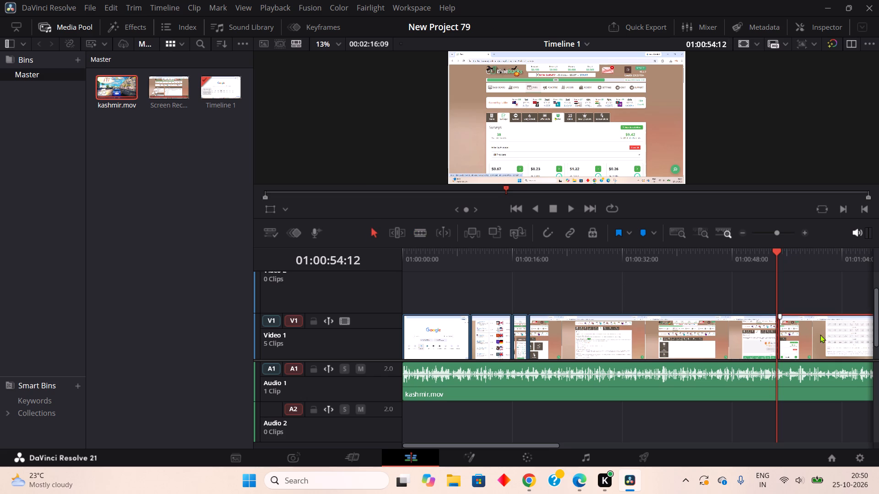
pyautogui.rightClick(820, 334)
pyautogui.click(697, 134)
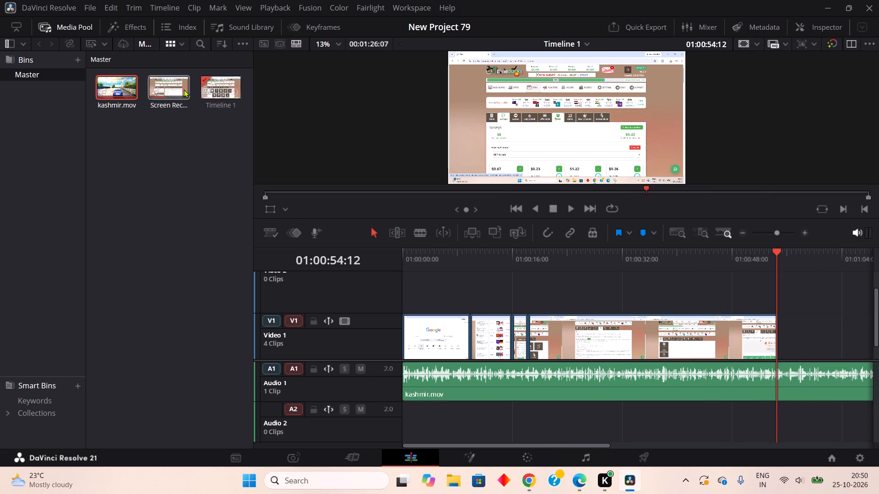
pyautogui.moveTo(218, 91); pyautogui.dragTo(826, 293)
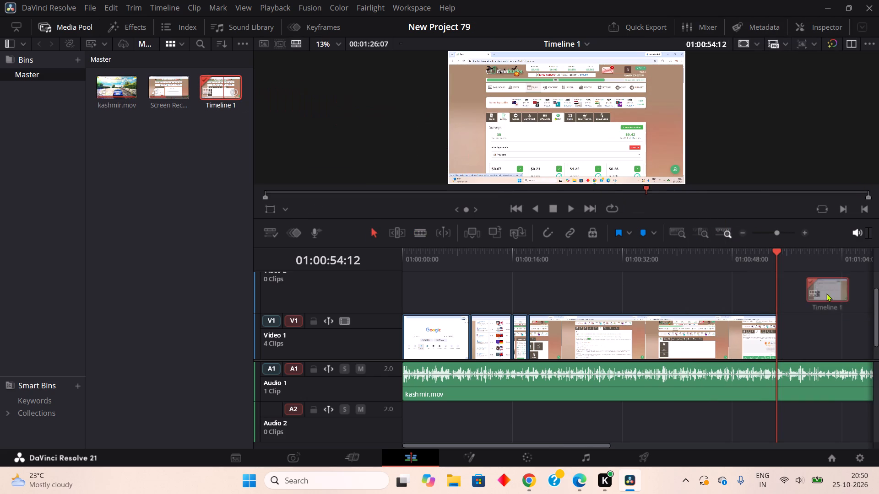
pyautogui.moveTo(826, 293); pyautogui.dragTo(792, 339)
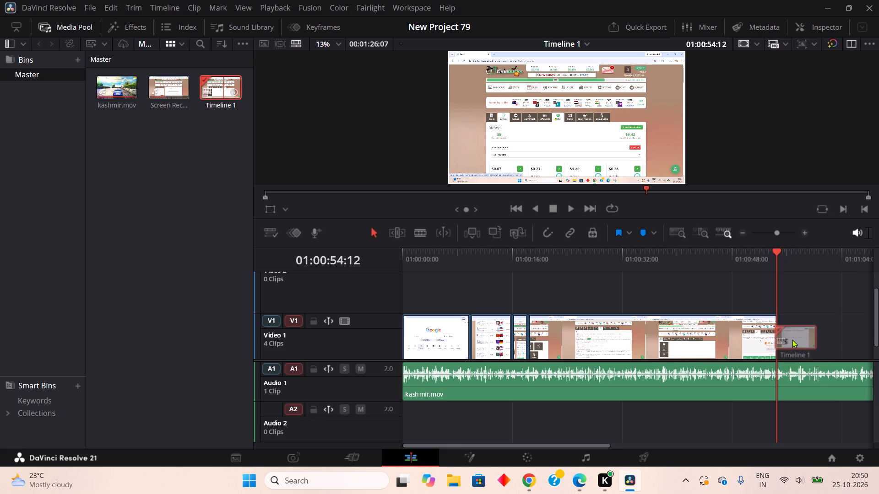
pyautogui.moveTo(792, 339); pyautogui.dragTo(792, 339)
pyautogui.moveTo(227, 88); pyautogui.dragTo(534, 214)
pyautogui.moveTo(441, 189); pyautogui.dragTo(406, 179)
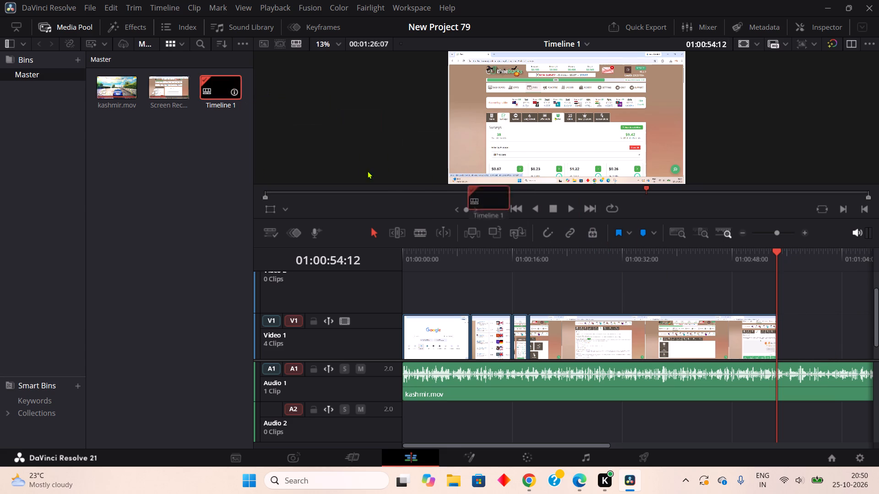
# Add the screen recording from the media pool and place its video on Video 1 directly after the last clip, at about 01:00:54.
pyautogui.moveTo(161, 97); pyautogui.dragTo(777, 437)
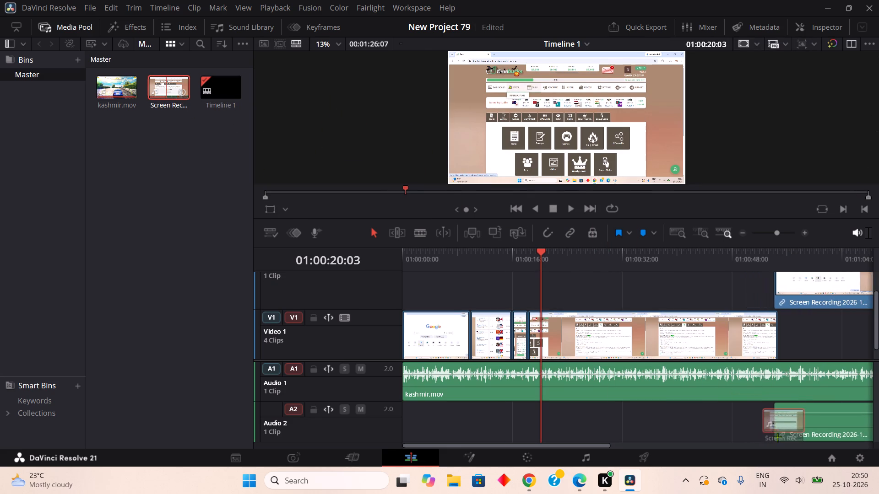
pyautogui.moveTo(777, 437); pyautogui.dragTo(760, 440)
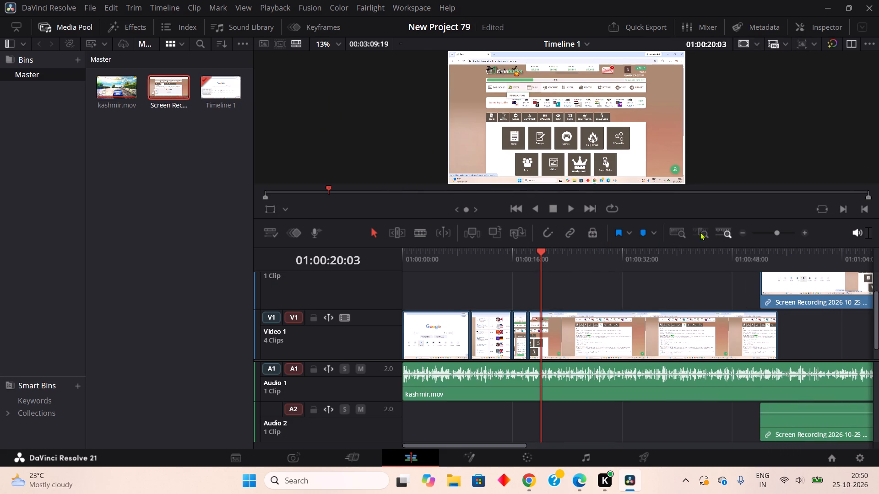
pyautogui.doubleClick(744, 230)
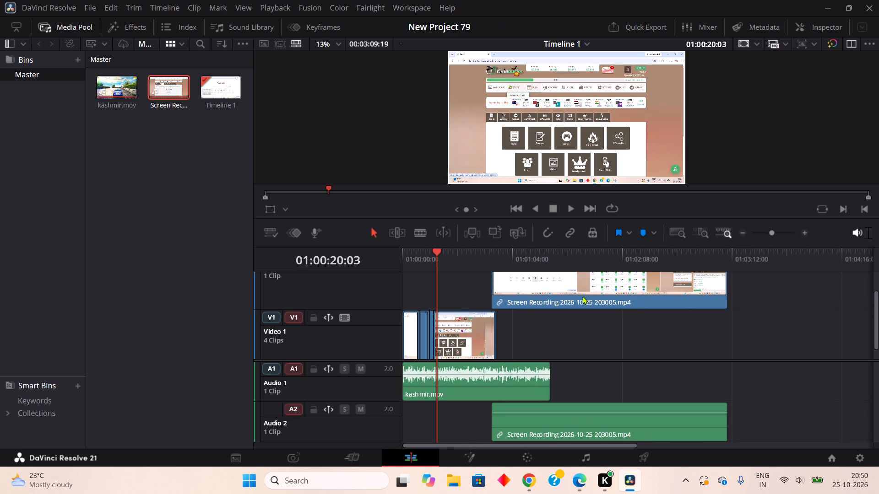
pyautogui.moveTo(582, 296); pyautogui.dragTo(586, 320)
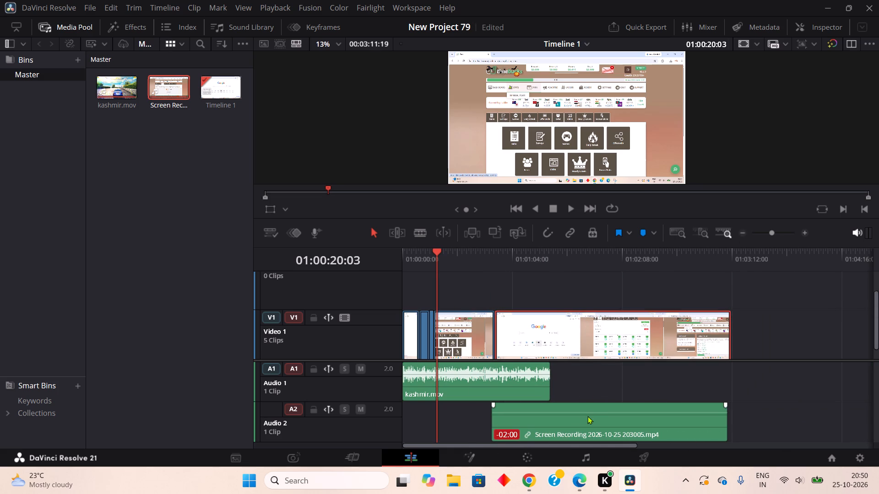
# Remove the newly added screen recording's audio clip from Audio 2.
pyautogui.rightClick(586, 416)
pyautogui.click(617, 206)
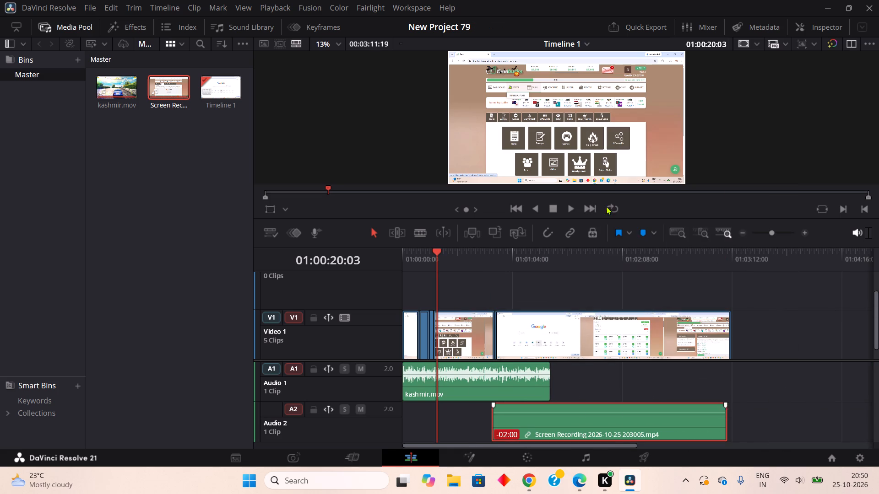
# Split the newly added recording clip at about 01:01:23 and cut its opening piece before that point.
pyautogui.moveTo(432, 254); pyautogui.dragTo(499, 268)
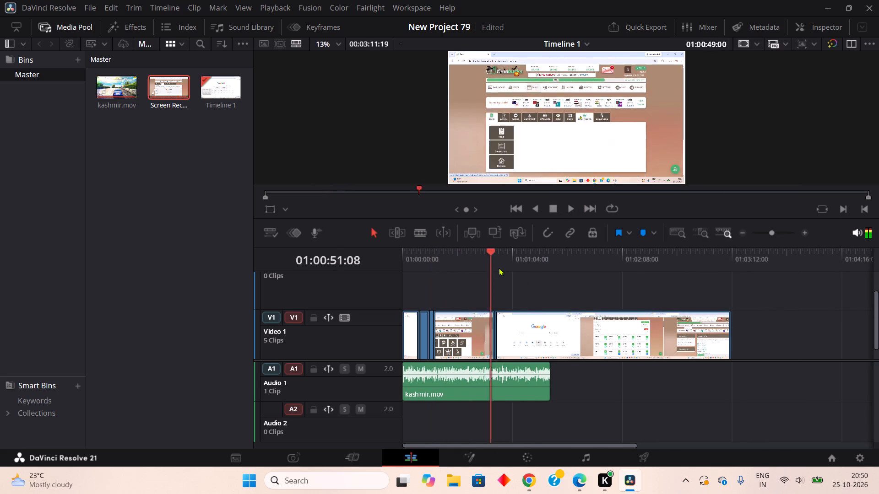
pyautogui.moveTo(499, 268); pyautogui.dragTo(542, 285)
pyautogui.moveTo(693, 381); pyautogui.dragTo(878, 493)
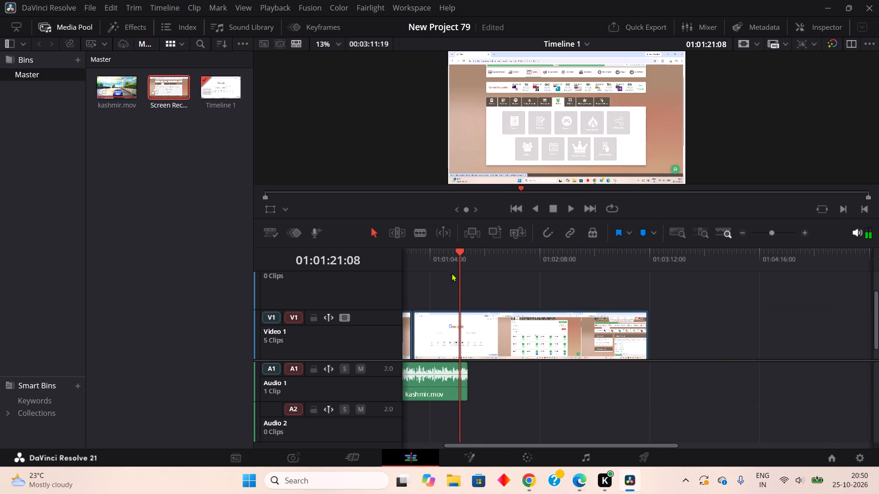
pyautogui.click(419, 236)
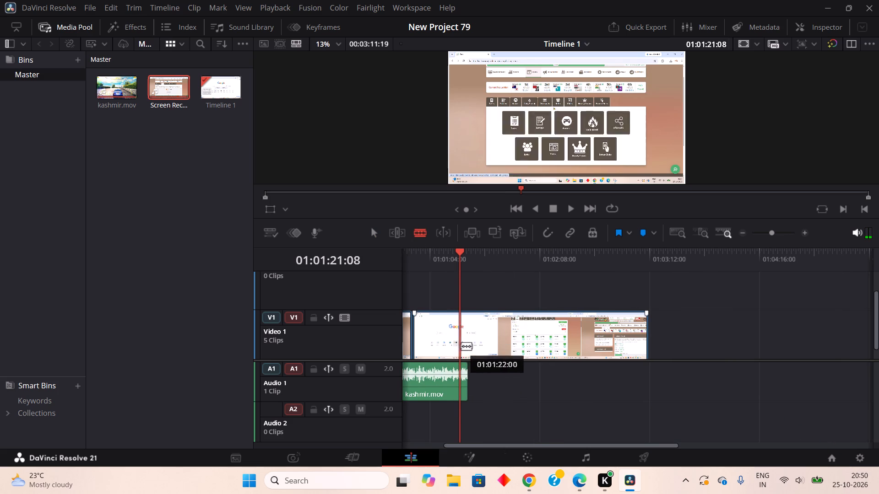
pyautogui.click(462, 345)
pyautogui.rightClick(438, 341)
pyautogui.click(504, 129)
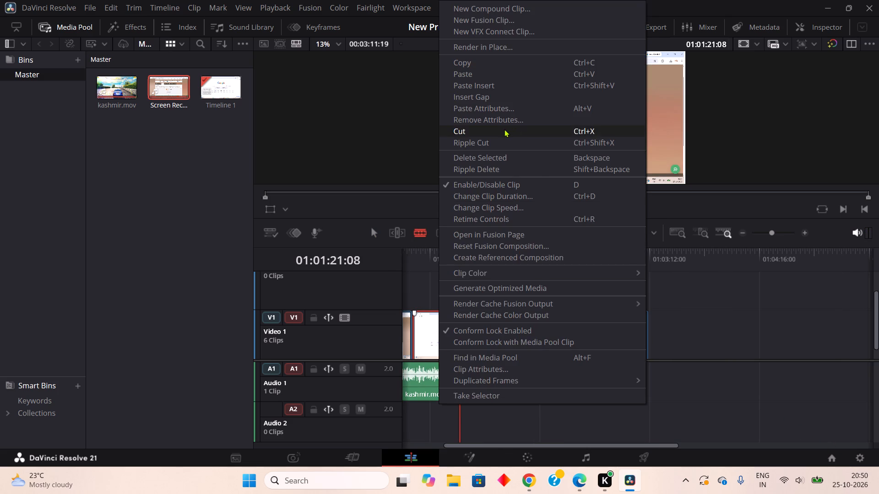
# Move the remaining recording clip earlier on Video 1 to about 01:00:54, closing the gap after the preceding clip.
pyautogui.click(377, 234)
pyautogui.moveTo(601, 349); pyautogui.dragTo(586, 349)
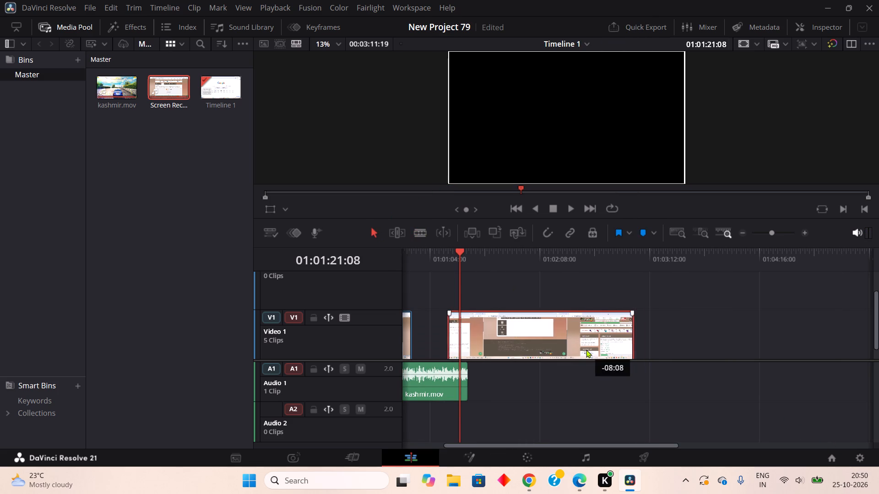
pyautogui.moveTo(586, 349); pyautogui.dragTo(551, 350)
# Play from about 01:00:50, split the last recording clip at about 01:01:05 and 01:01:16, and cut the piece between them.
pyautogui.moveTo(453, 254); pyautogui.dragTo(489, 263)
pyautogui.click(489, 263)
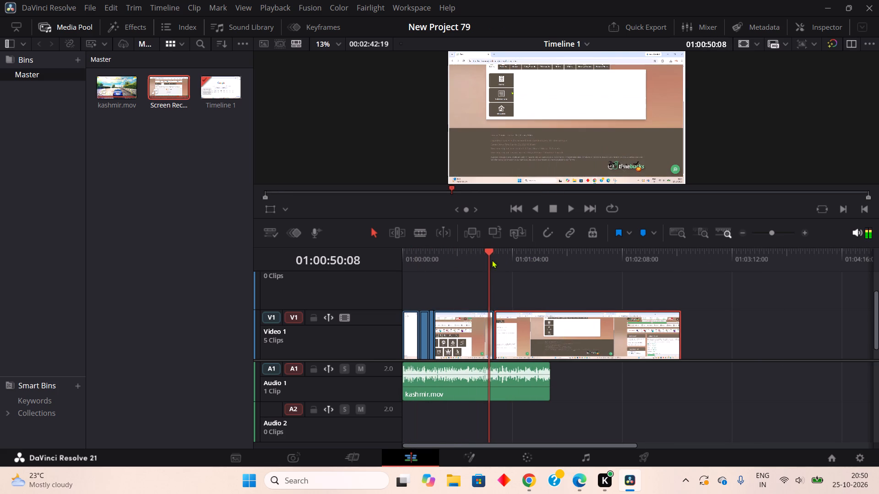
pyautogui.click(569, 205)
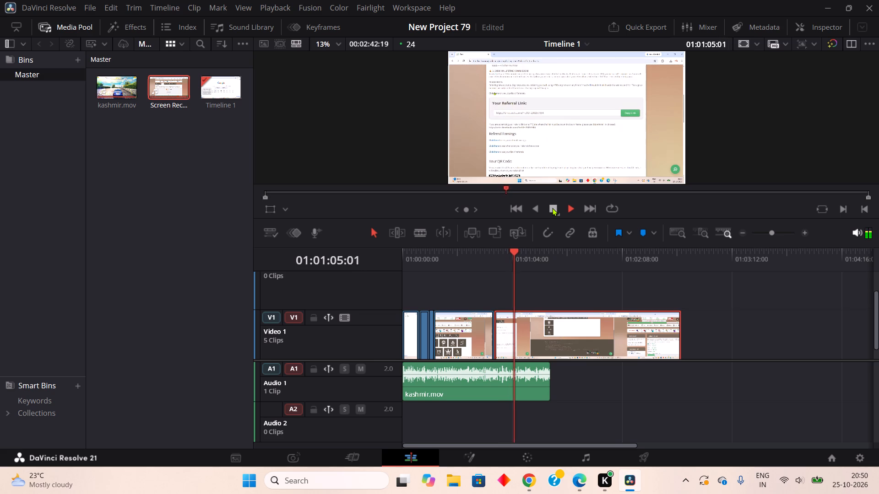
pyautogui.click(552, 208)
pyautogui.click(425, 231)
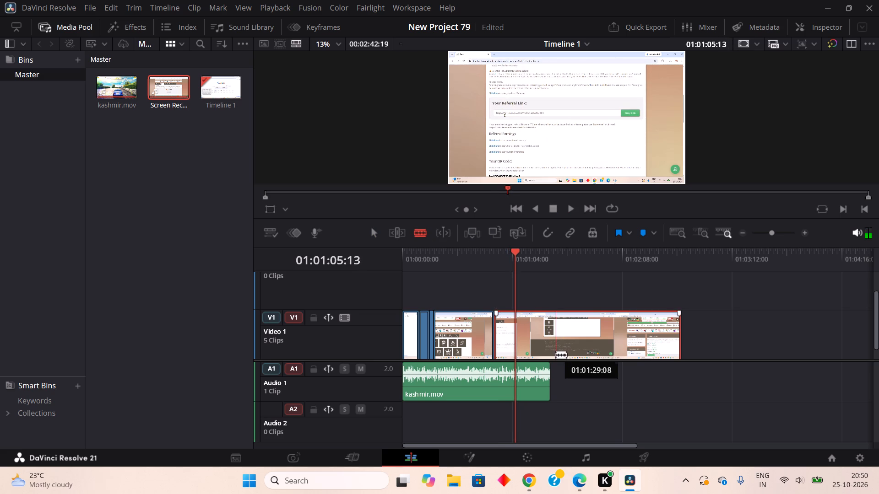
pyautogui.click(515, 352)
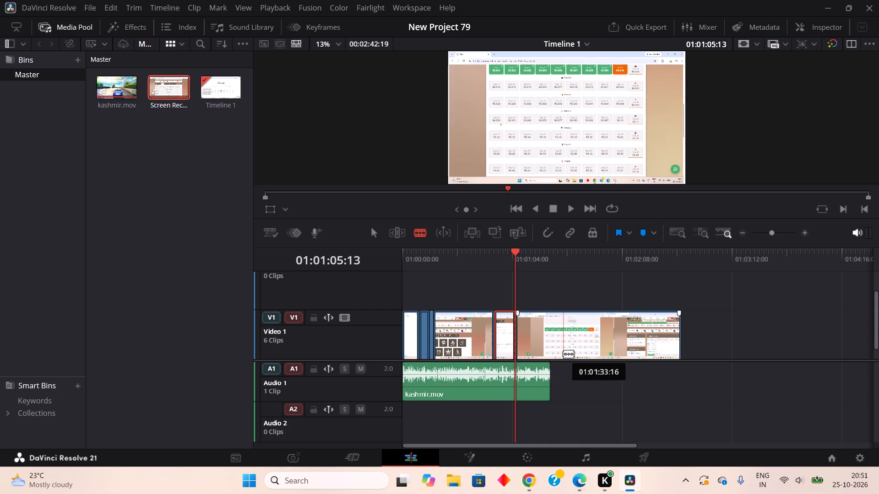
pyautogui.click(533, 351)
pyautogui.rightClick(526, 344)
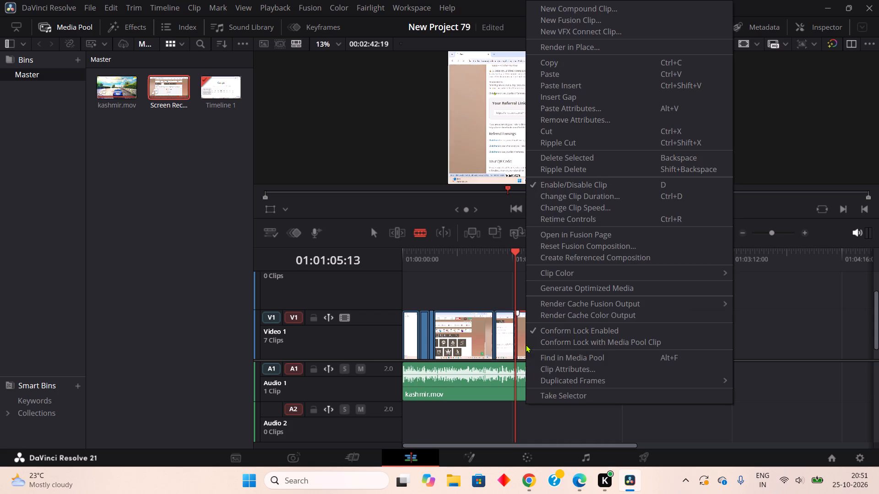
pyautogui.doubleClick(554, 130)
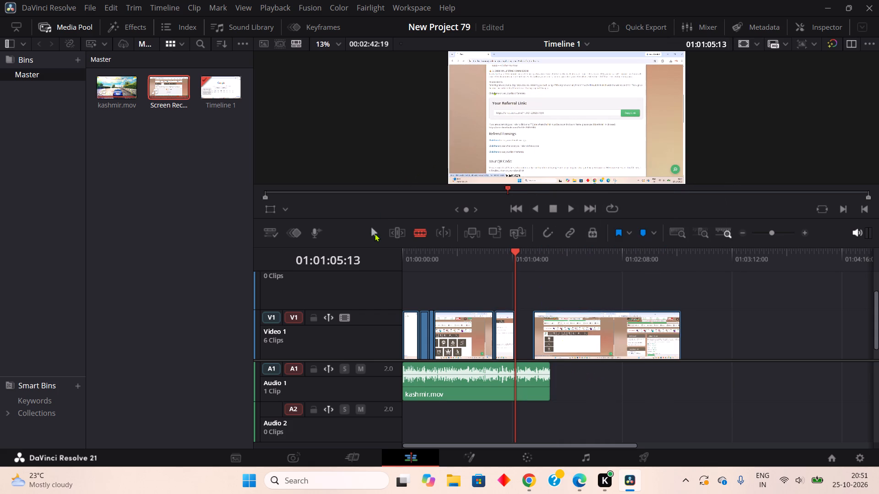
# Move the remaining long clip earlier on Video 1 to about 01:01:05, closing the gap.
pyautogui.click(374, 233)
pyautogui.moveTo(567, 333); pyautogui.dragTo(549, 334)
pyautogui.click(549, 334)
# Play on from about 01:01:05, split the last recording clip at about 01:01:10, and cut the short piece before the split.
pyautogui.doubleClick(572, 209)
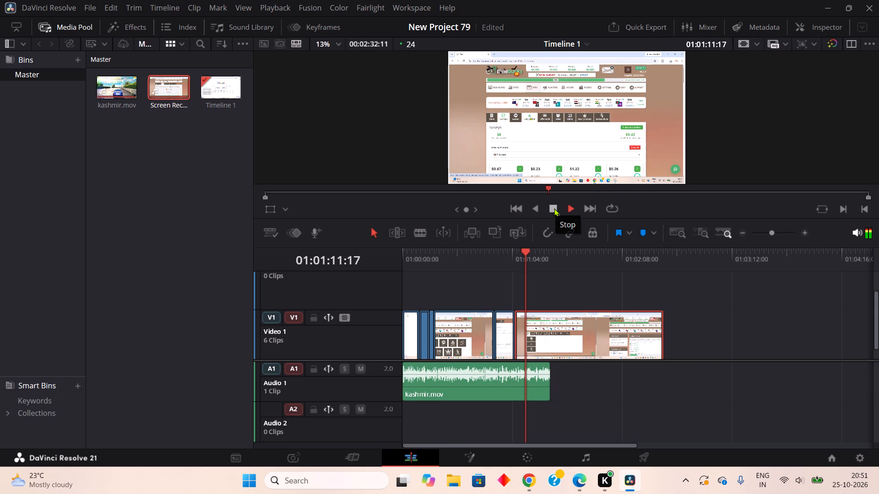
pyautogui.click(554, 208)
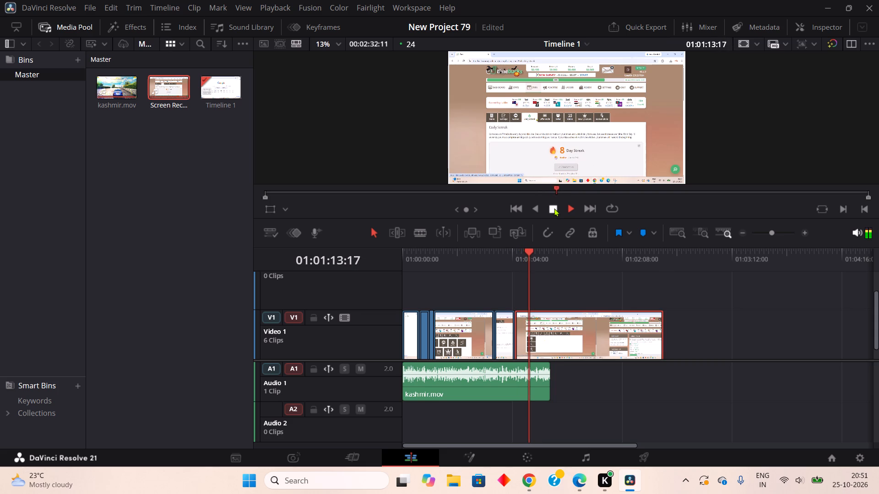
pyautogui.click(417, 232)
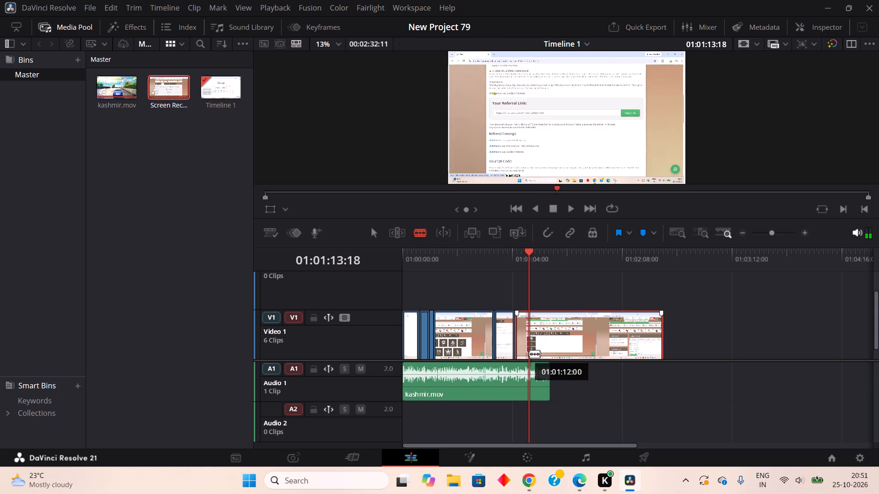
pyautogui.doubleClick(532, 354)
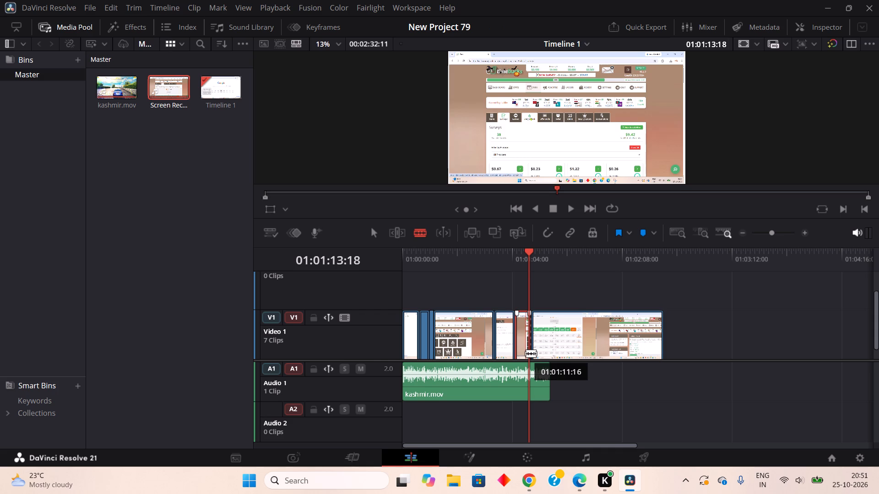
pyautogui.hotkey('ctrl', 'z')
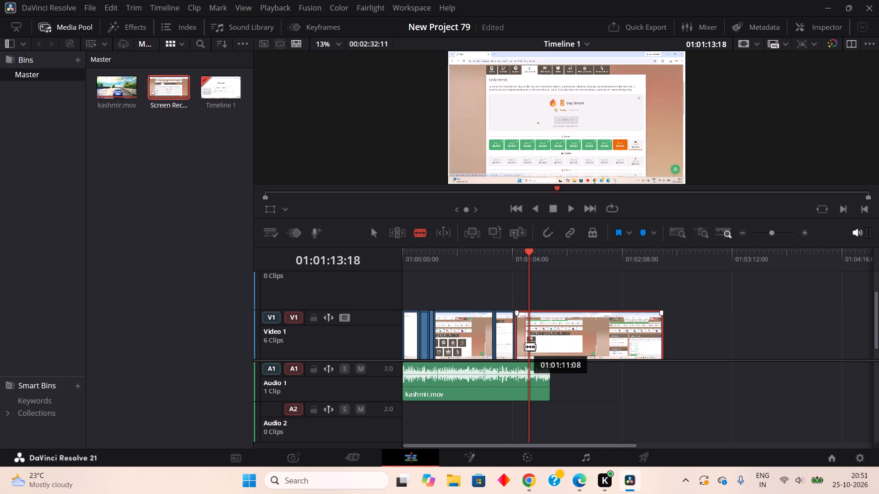
pyautogui.click(524, 347)
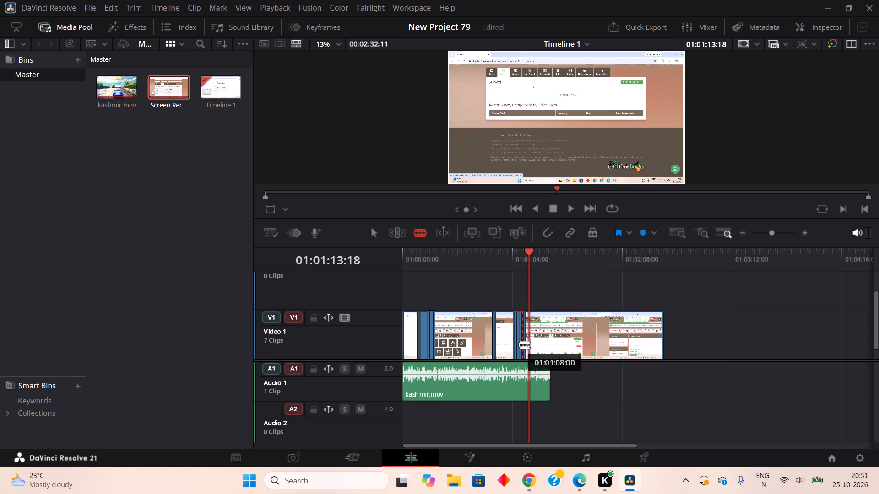
pyautogui.rightClick(519, 344)
pyautogui.click(553, 129)
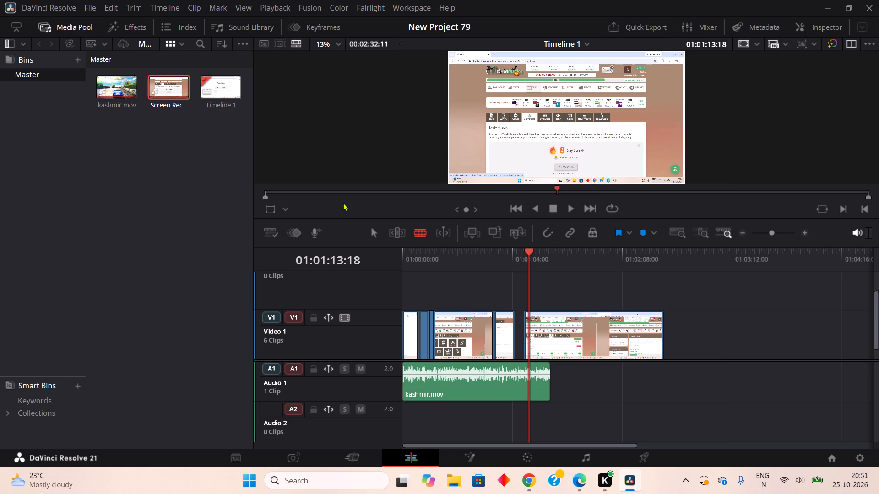
# Move the last recording clip about 5 seconds earlier on Video 1, closing the gap after the preceding clip.
pyautogui.click(378, 233)
pyautogui.moveTo(571, 344); pyautogui.dragTo(569, 343)
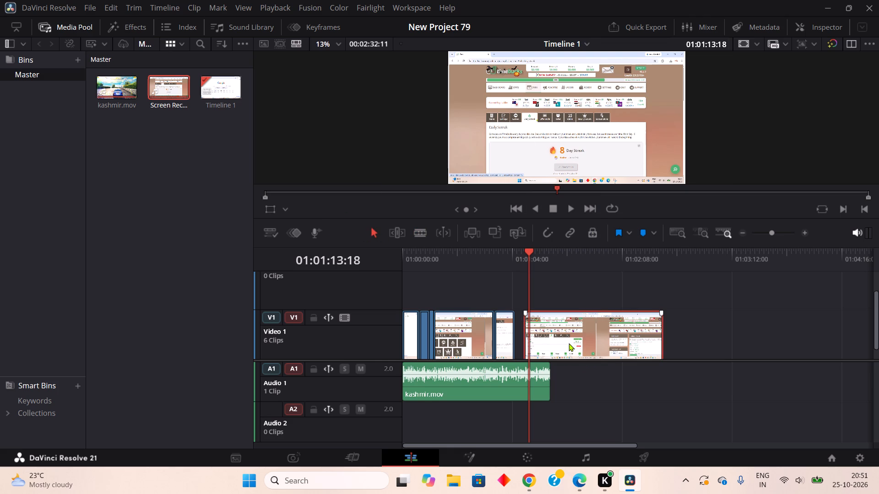
pyautogui.moveTo(569, 343); pyautogui.dragTo(563, 349)
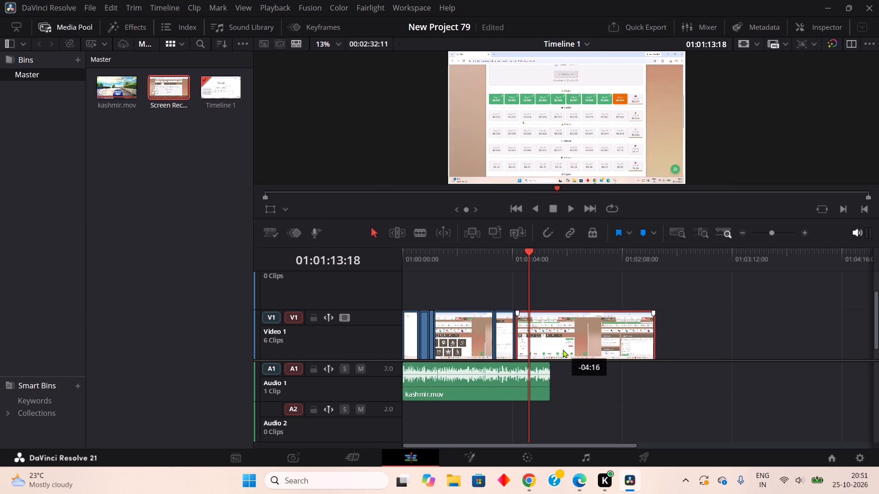
pyautogui.moveTo(563, 349); pyautogui.dragTo(561, 350)
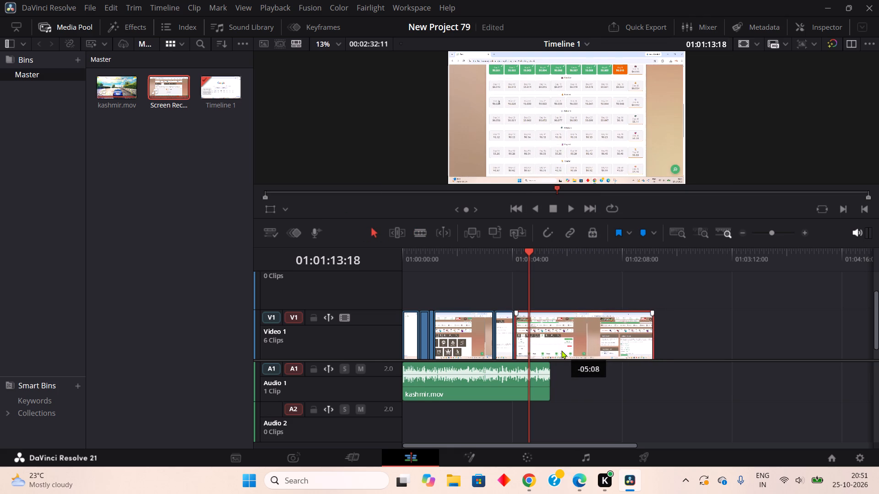
pyautogui.moveTo(561, 350); pyautogui.dragTo(562, 349)
# Play on from about 01:01:13, split the last recording clip at about 01:01:15 and 01:01:50, and cut the piece between them.
pyautogui.click(566, 209)
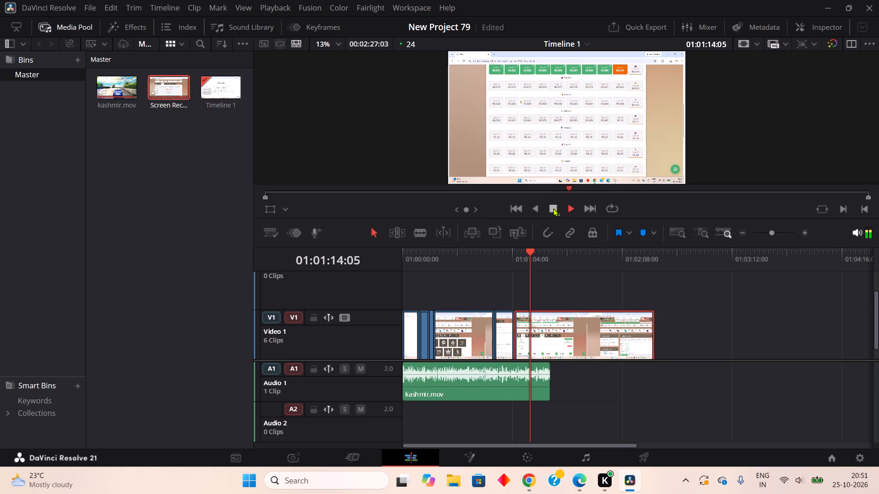
pyautogui.click(553, 208)
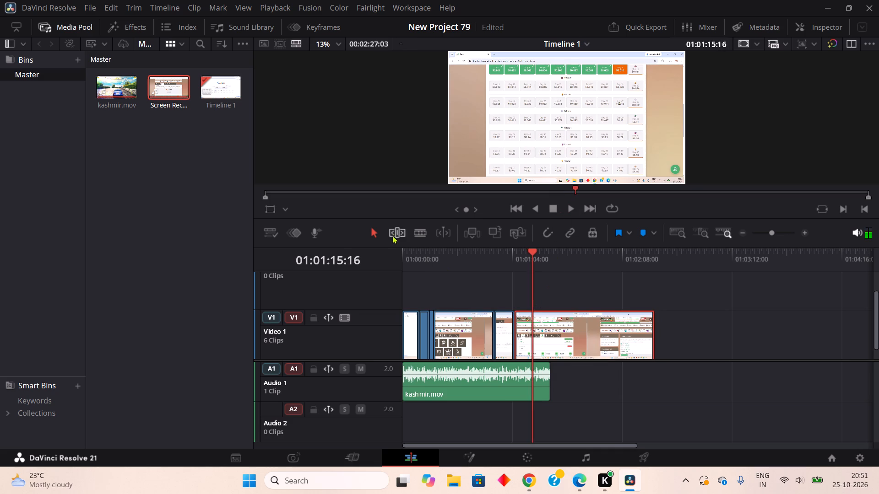
pyautogui.click(413, 231)
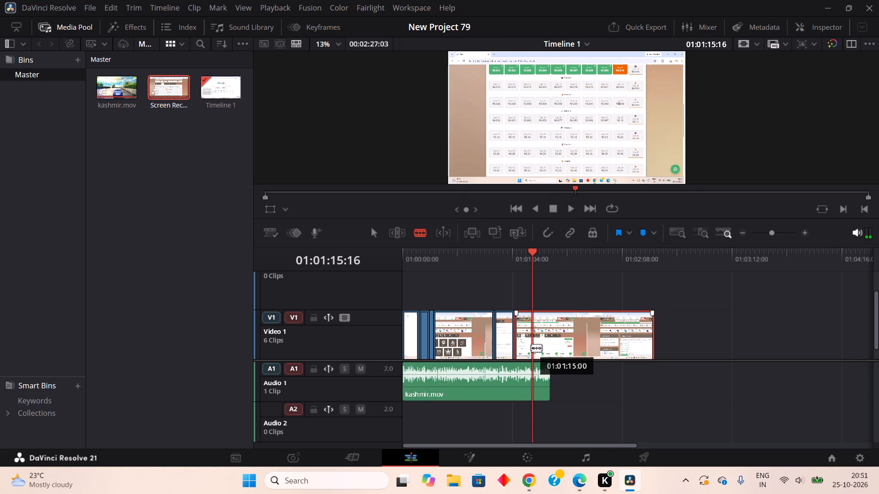
pyautogui.doubleClick(531, 348)
pyautogui.click(570, 206)
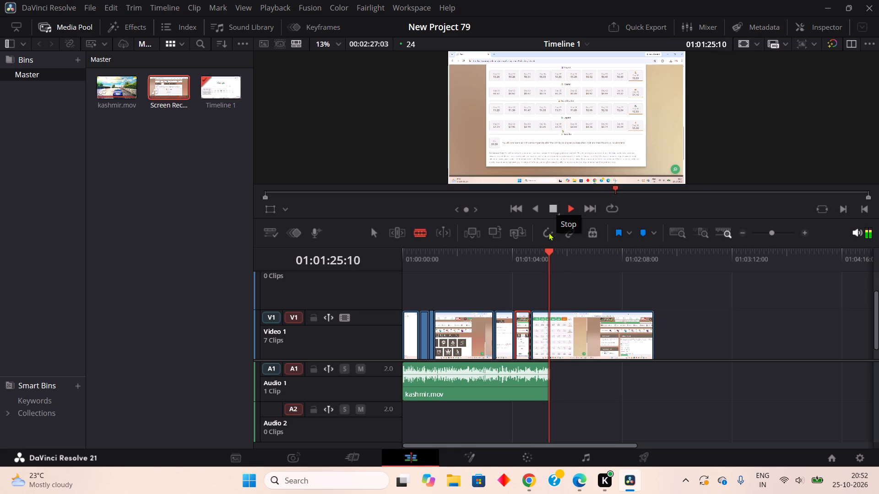
pyautogui.click(547, 209)
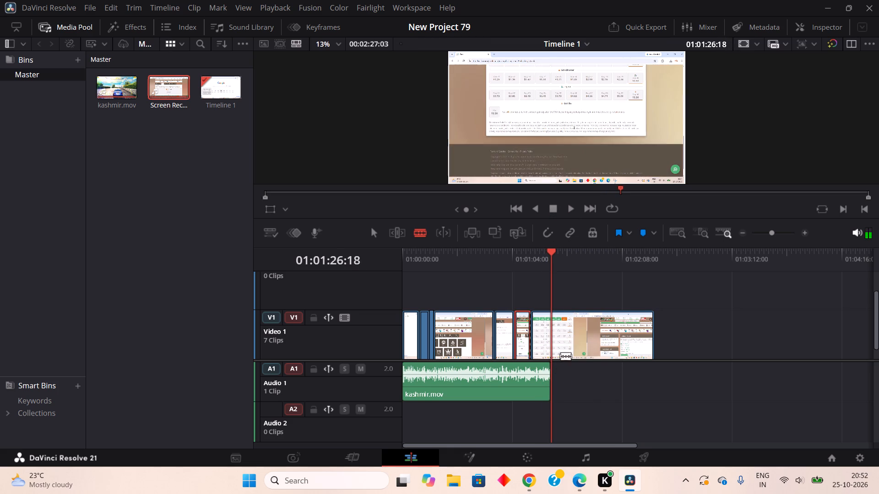
pyautogui.click(591, 354)
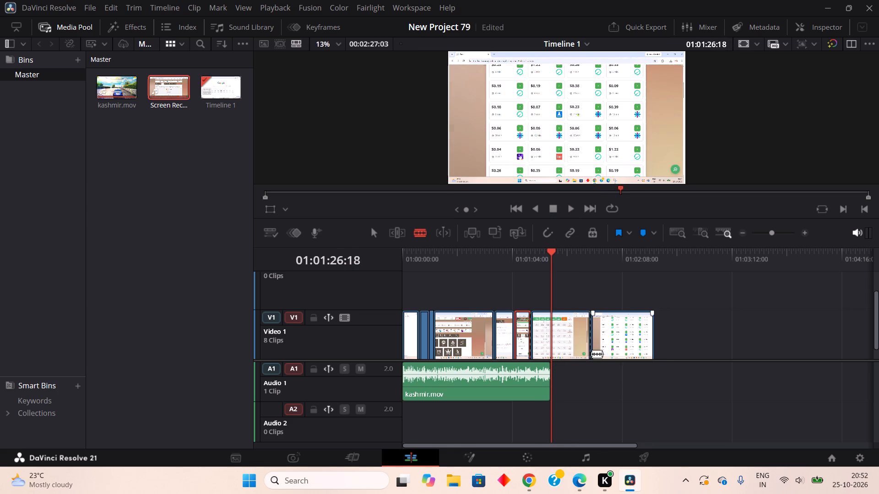
pyautogui.rightClick(557, 341)
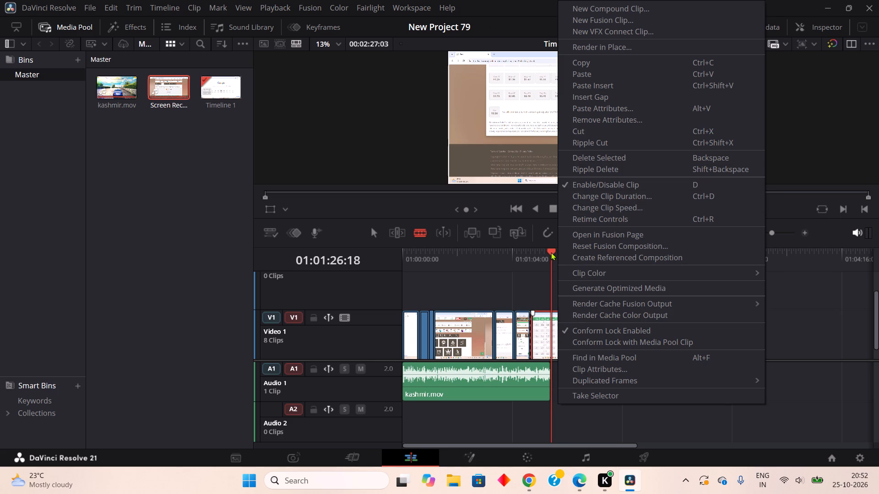
pyautogui.moveTo(551, 249); pyautogui.dragTo(536, 261)
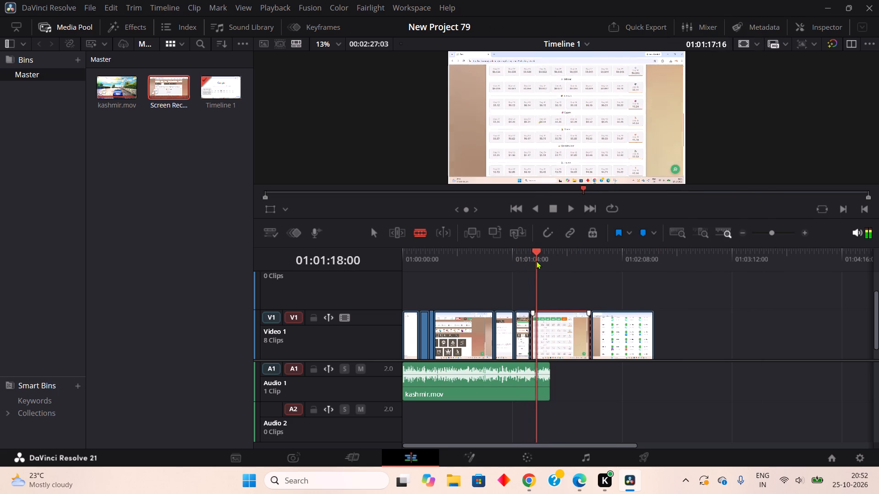
pyautogui.moveTo(536, 261); pyautogui.dragTo(524, 264)
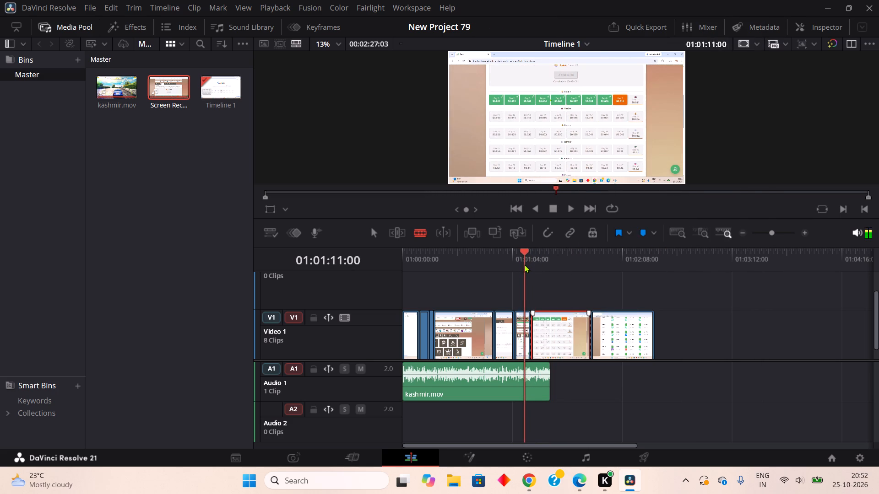
pyautogui.moveTo(524, 264); pyautogui.dragTo(529, 264)
pyautogui.rightClick(547, 321)
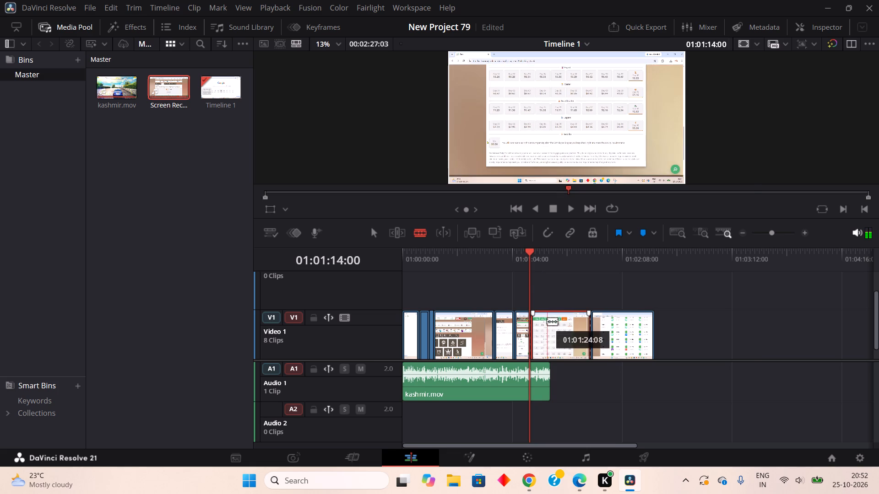
pyautogui.click(601, 135)
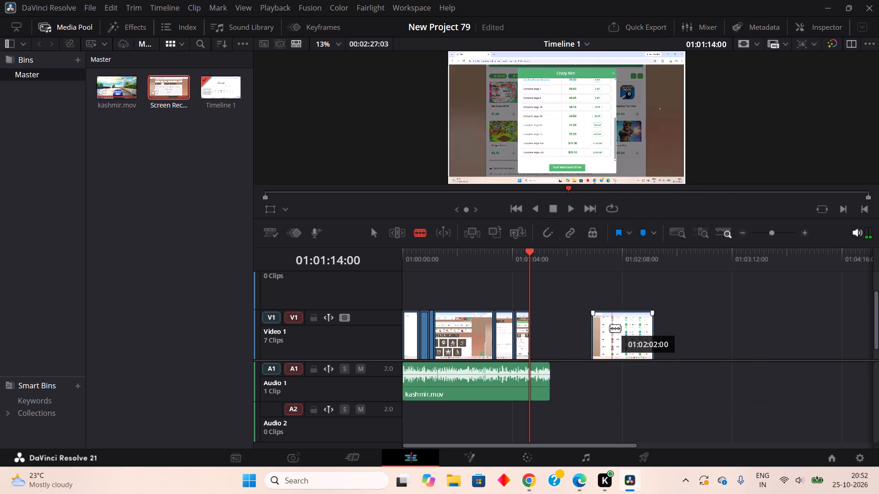
# Split the last recording clip at about 01:01:57 and 01:02:06, and cut the piece between the splits.
pyautogui.doubleClick(603, 342)
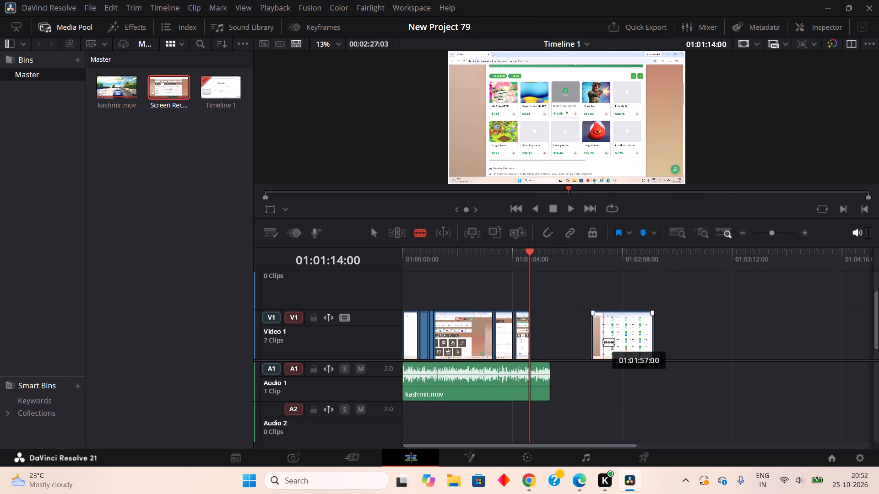
pyautogui.click(620, 344)
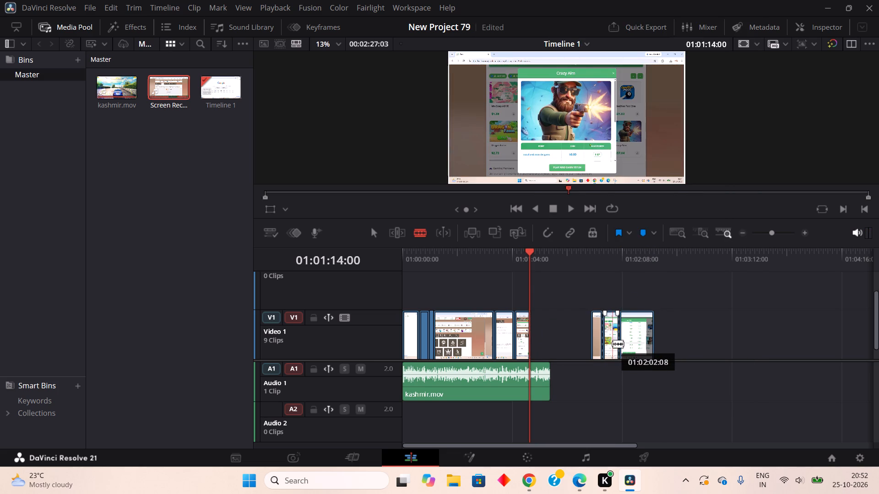
pyautogui.rightClick(613, 344)
pyautogui.click(648, 132)
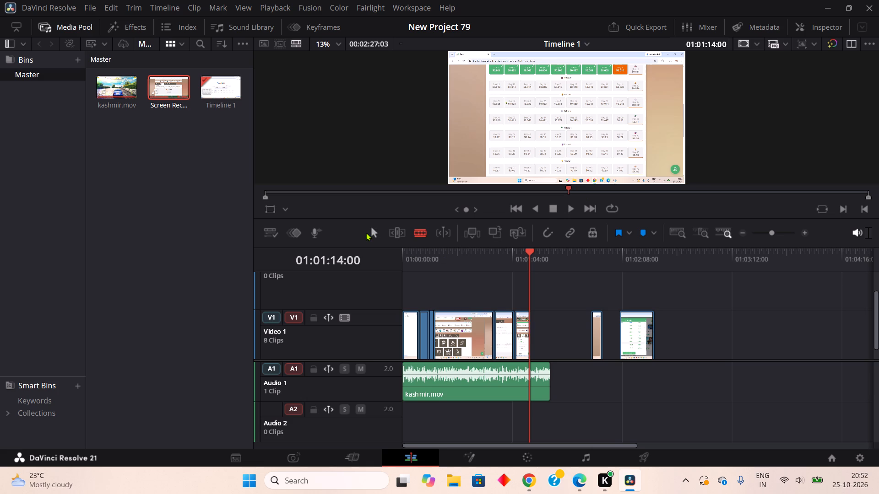
# Move the two remaining detached recording clips earlier on Video 1 to about 01:01:15 and 01:01:21, closing both gaps.
pyautogui.click(371, 230)
pyautogui.moveTo(598, 345); pyautogui.dragTo(537, 347)
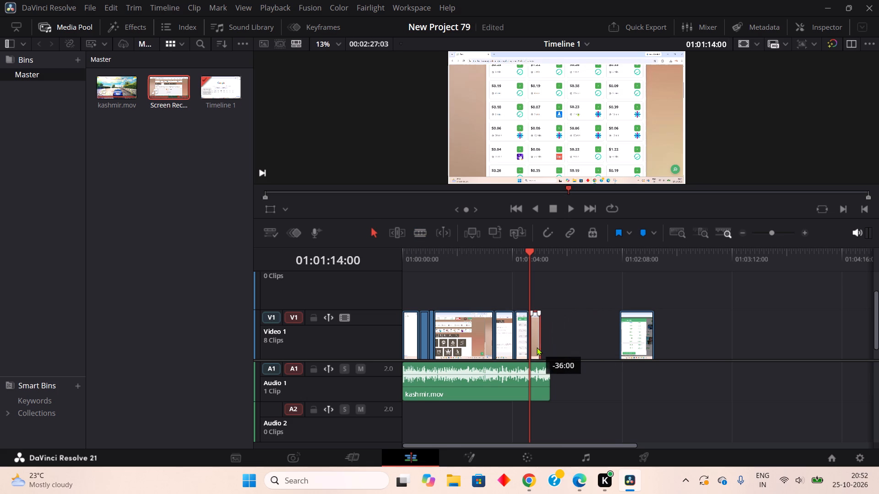
pyautogui.moveTo(537, 347); pyautogui.dragTo(537, 347)
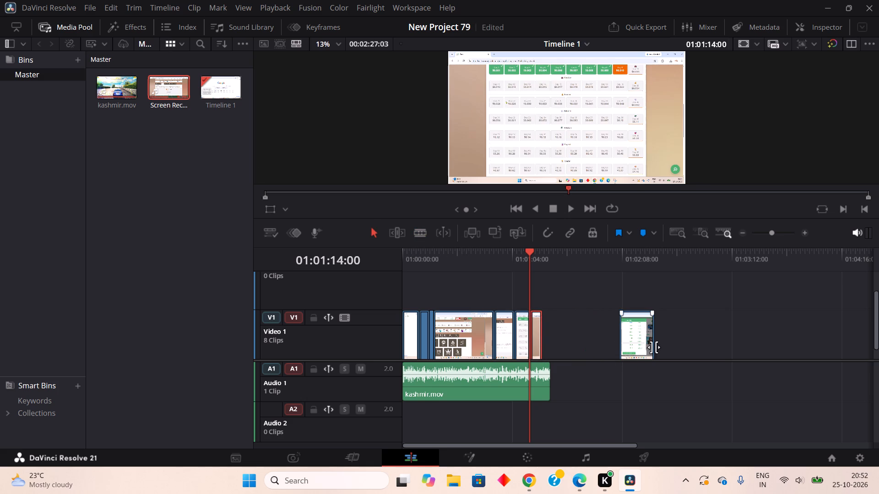
pyautogui.moveTo(640, 346); pyautogui.dragTo(562, 344)
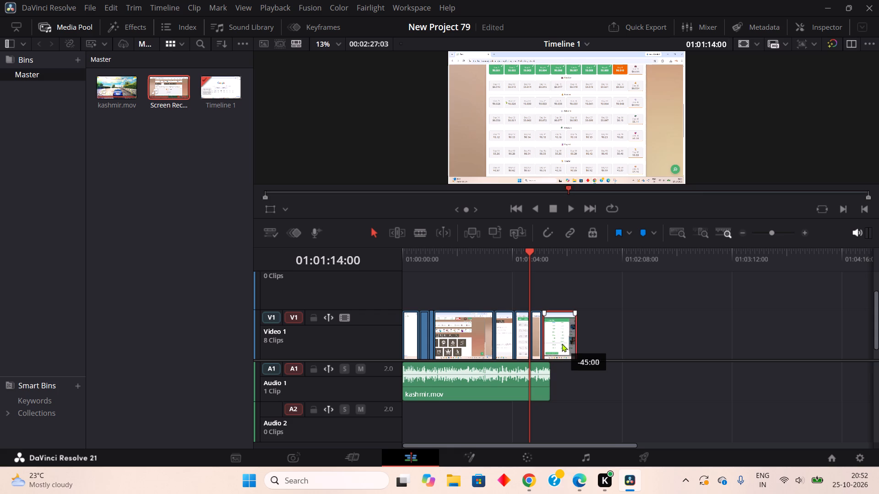
pyautogui.moveTo(562, 344); pyautogui.dragTo(561, 344)
# Split the last recording clip at about 01:01:30, cut the part after it, and play back the ending from 01:01:14.
pyautogui.click(422, 234)
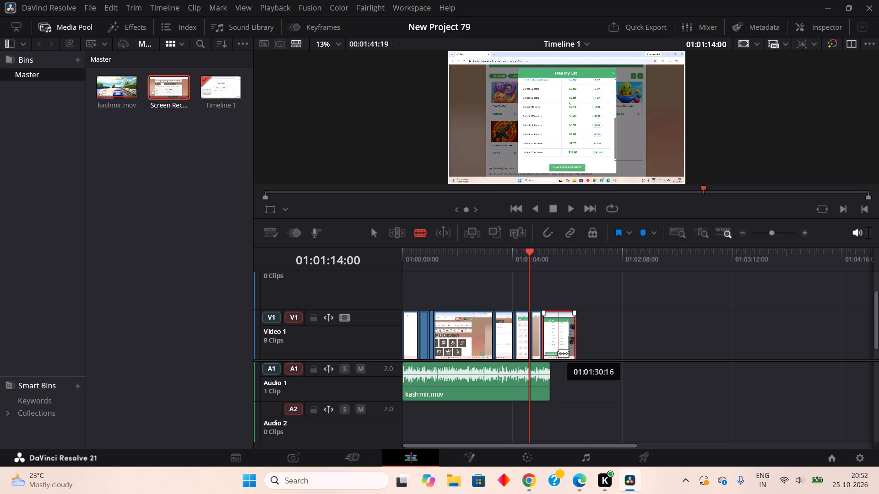
pyautogui.click(558, 353)
pyautogui.rightClick(562, 352)
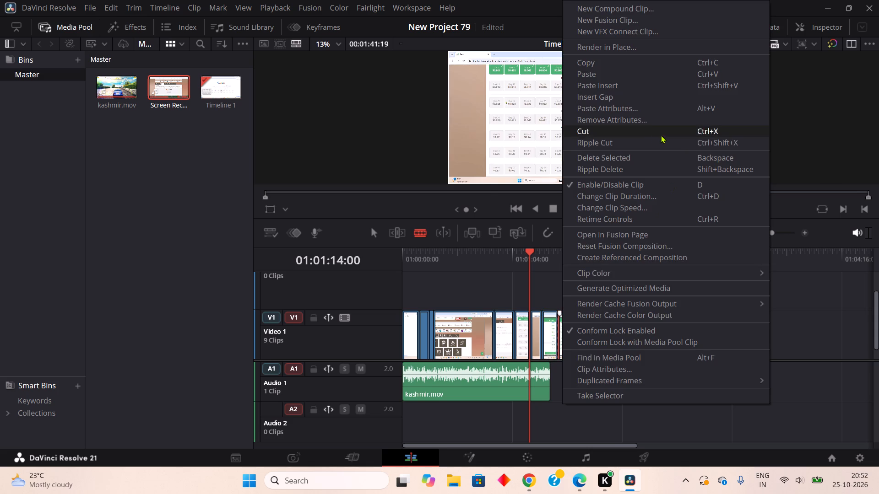
pyautogui.click(634, 127)
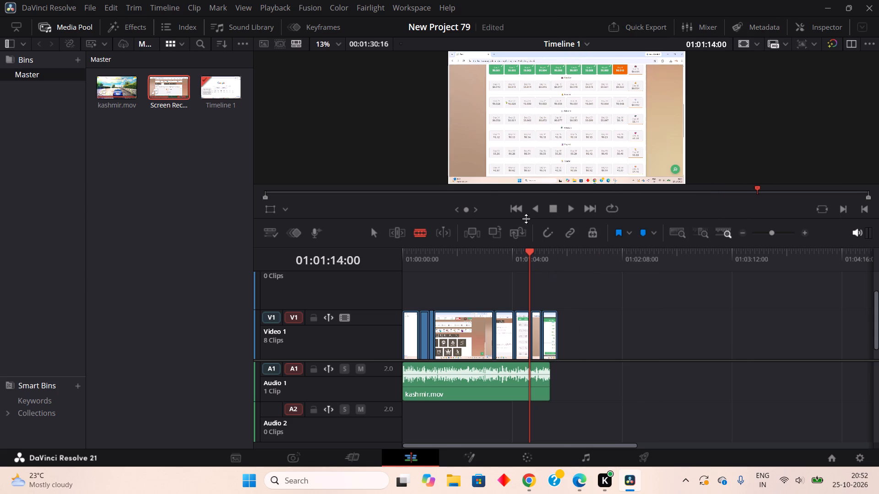
pyautogui.click(571, 208)
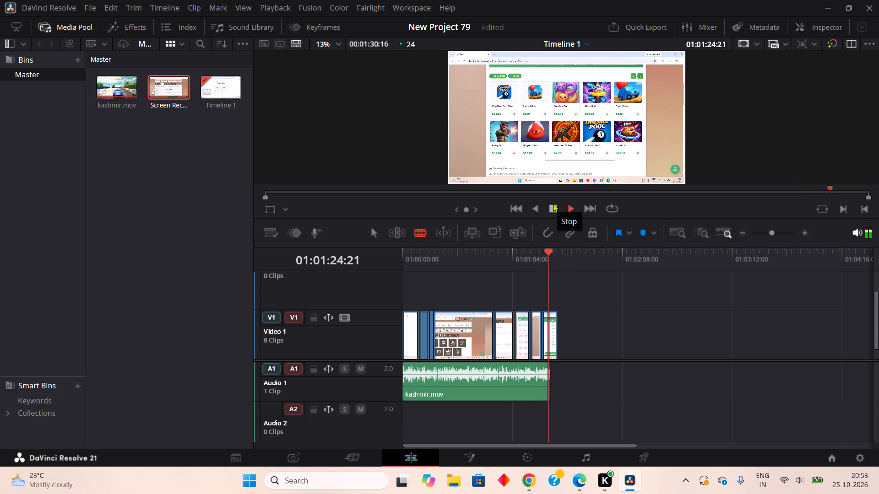
pyautogui.click(553, 204)
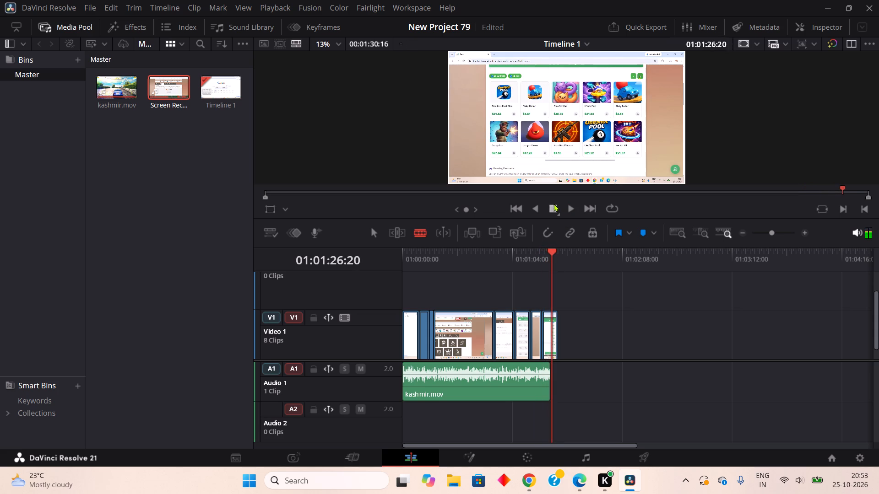
# Switch to the Deliver page to export Timeline 1.
pyautogui.doubleClick(642, 461)
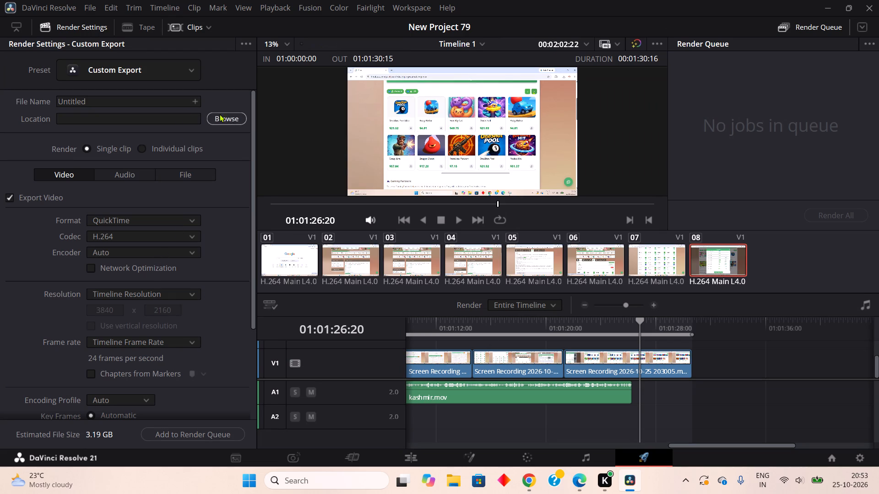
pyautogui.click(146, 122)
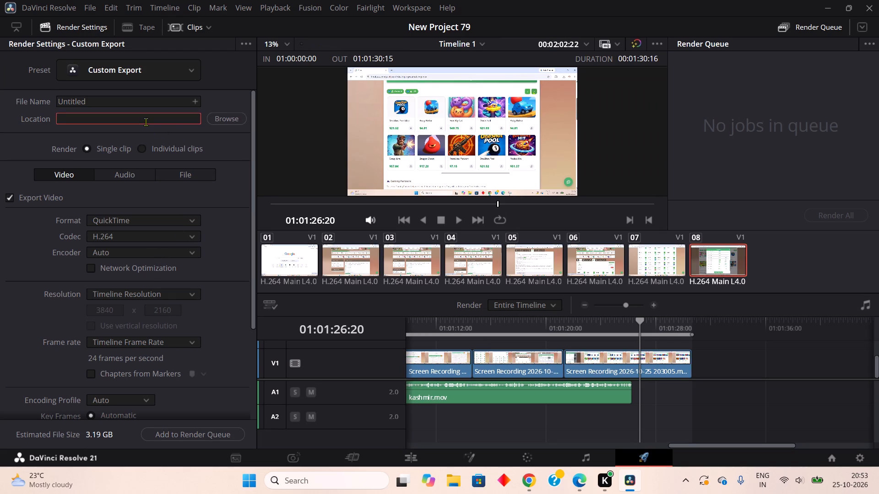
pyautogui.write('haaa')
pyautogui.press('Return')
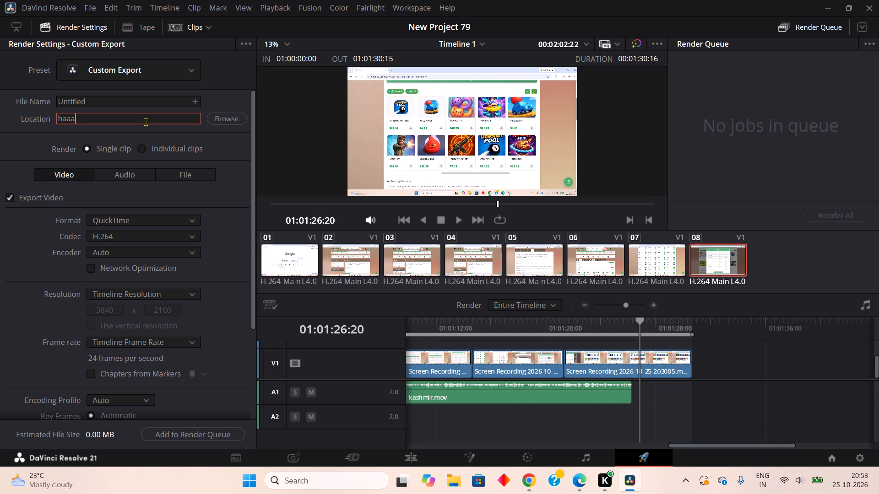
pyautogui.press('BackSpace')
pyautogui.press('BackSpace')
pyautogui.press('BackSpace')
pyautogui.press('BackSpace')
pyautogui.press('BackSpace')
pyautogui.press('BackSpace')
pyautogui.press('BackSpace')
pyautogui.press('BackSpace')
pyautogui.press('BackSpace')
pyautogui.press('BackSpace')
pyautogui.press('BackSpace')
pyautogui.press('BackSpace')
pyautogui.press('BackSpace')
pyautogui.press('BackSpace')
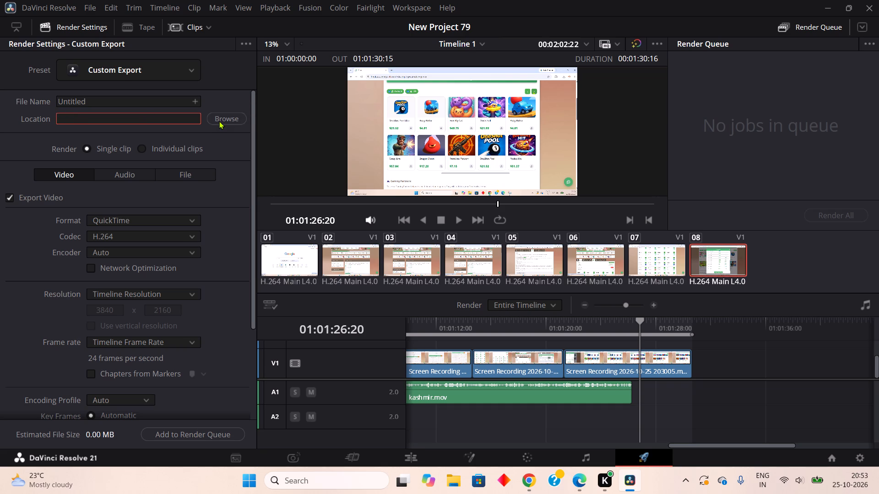
# Set the export destination to the windows (E:) drive with the file name haaa.
pyautogui.click(219, 121)
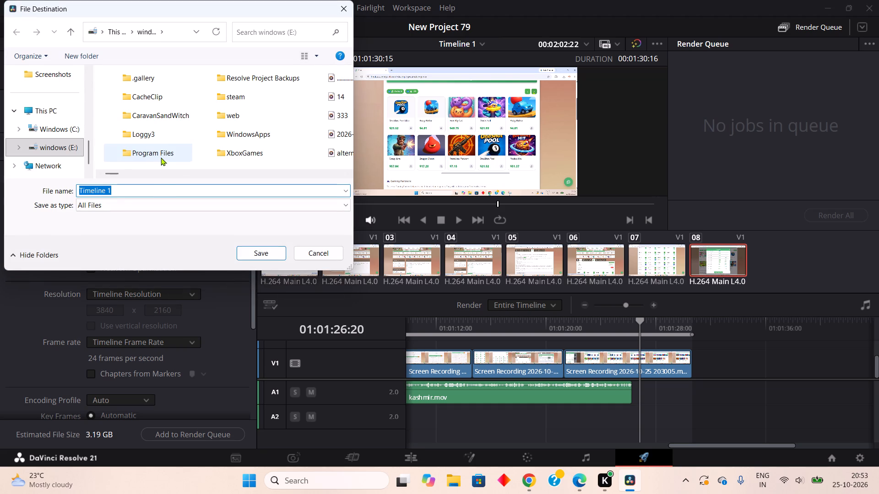
pyautogui.press('BackSpace')
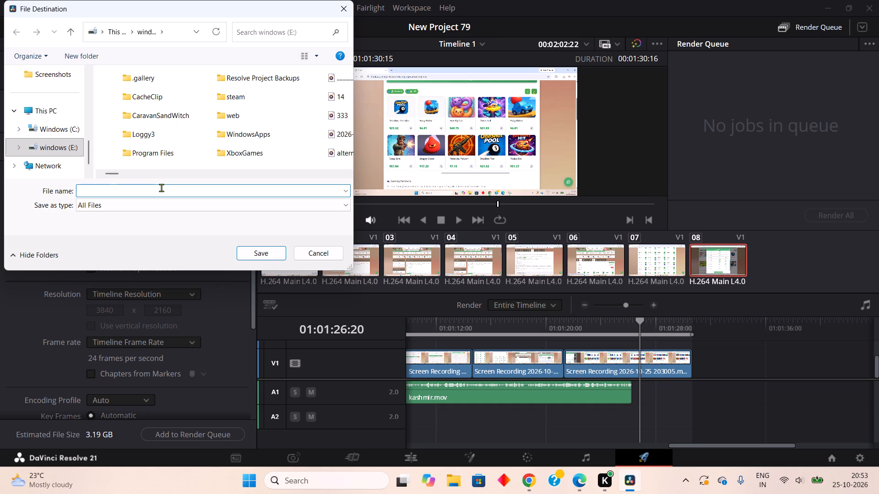
pyautogui.write('haaa')
pyautogui.press('Return')
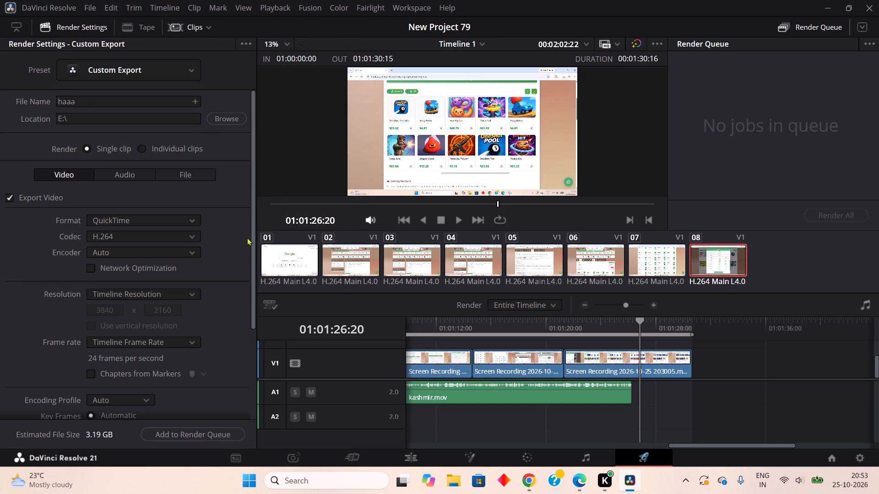
# Add the haaa export of Timeline 1 to the render queue.
pyautogui.doubleClick(153, 431)
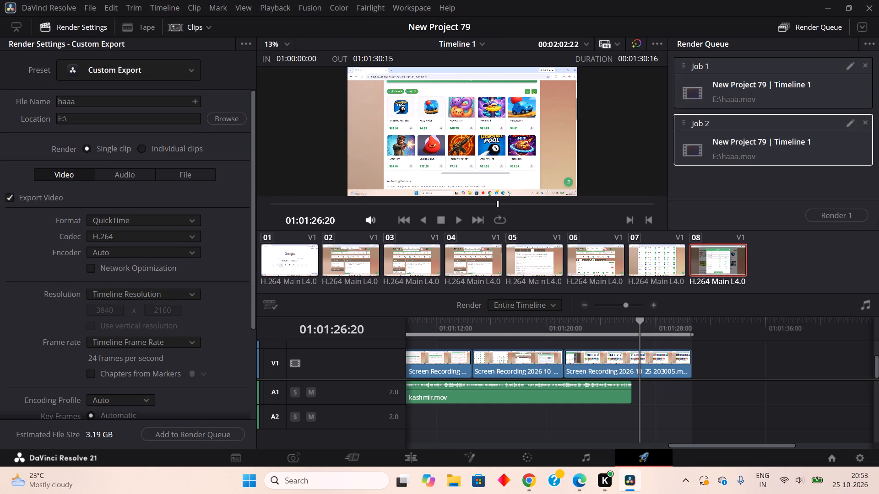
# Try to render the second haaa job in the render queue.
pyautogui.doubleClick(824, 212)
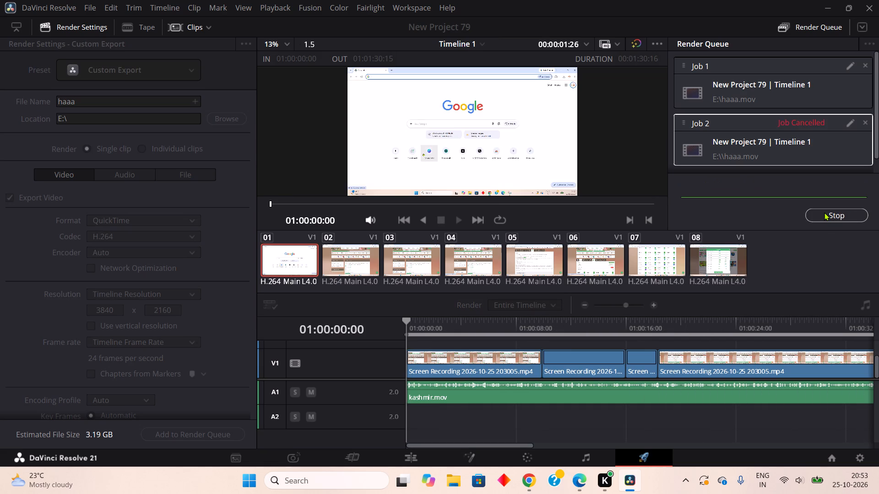
# Remove both haaa jobs of Timeline 1 from the render queue.
pyautogui.click(867, 118)
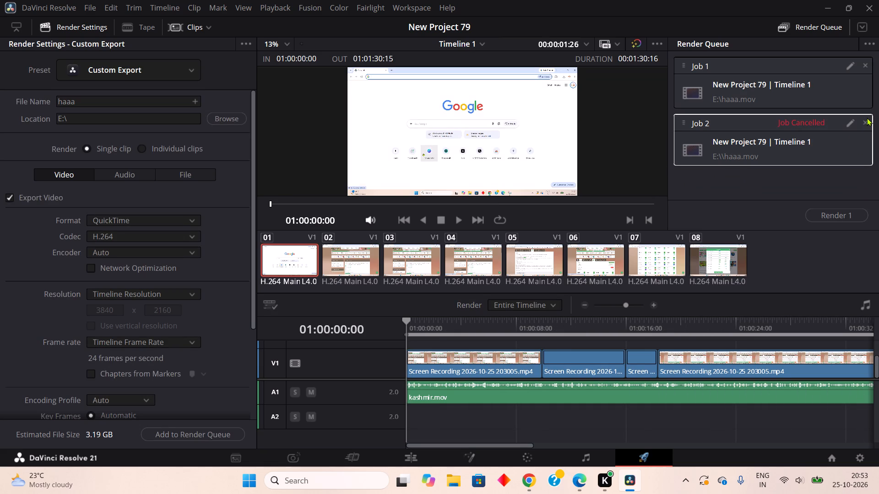
pyautogui.click(865, 123)
pyautogui.doubleClick(865, 63)
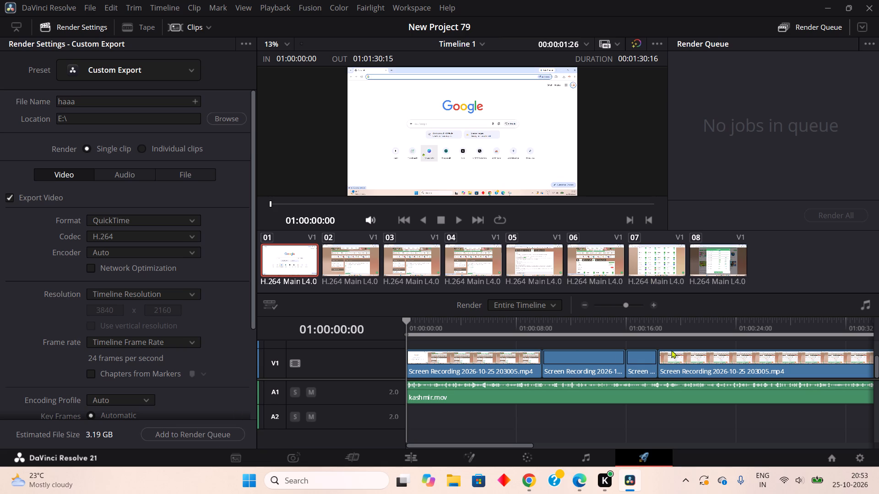
pyautogui.click(841, 207)
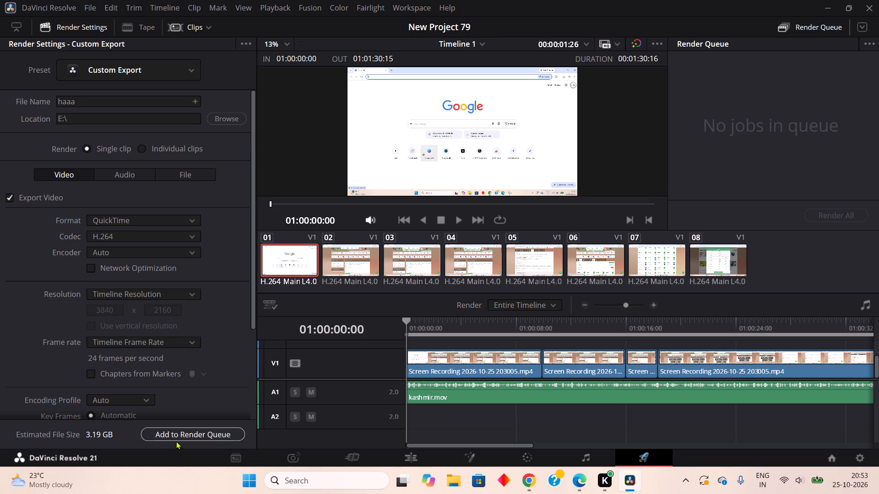
# Add the haaa export of Timeline 1 to the render queue again, replacing the existing file.
pyautogui.click(180, 433)
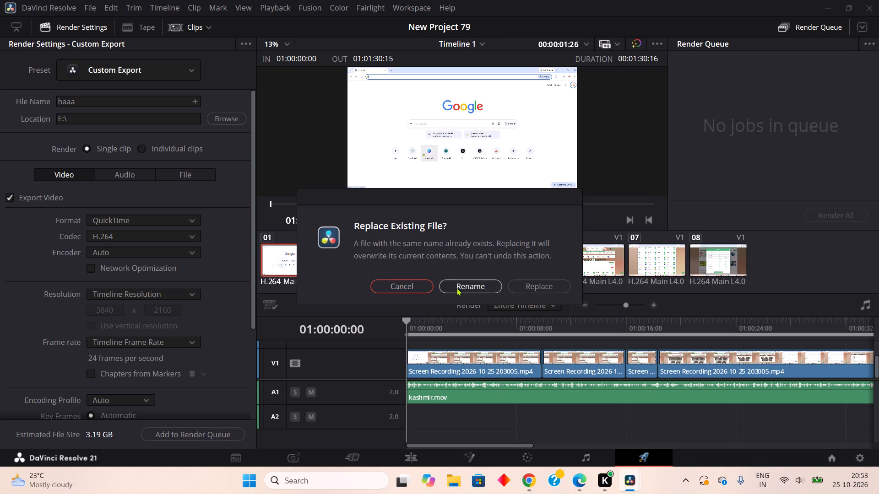
pyautogui.click(543, 286)
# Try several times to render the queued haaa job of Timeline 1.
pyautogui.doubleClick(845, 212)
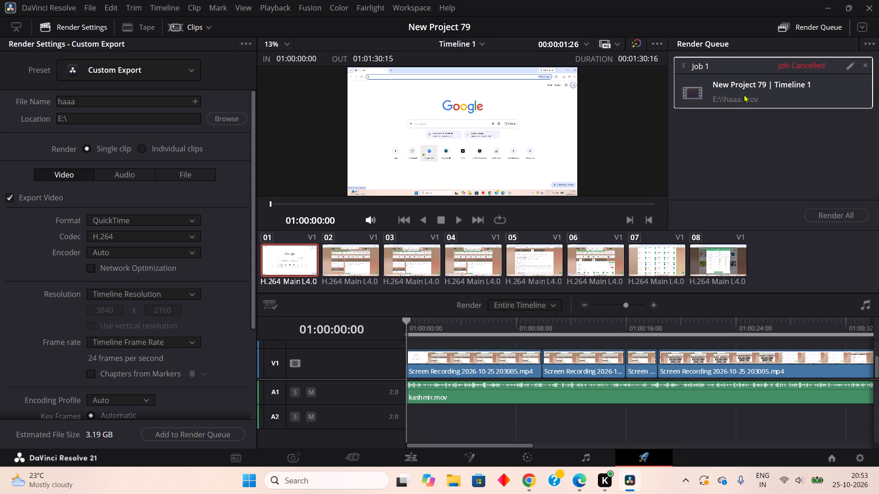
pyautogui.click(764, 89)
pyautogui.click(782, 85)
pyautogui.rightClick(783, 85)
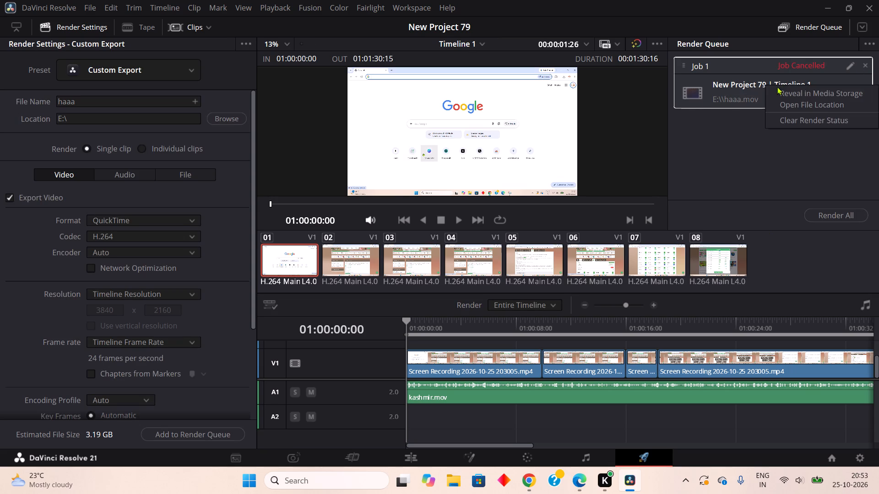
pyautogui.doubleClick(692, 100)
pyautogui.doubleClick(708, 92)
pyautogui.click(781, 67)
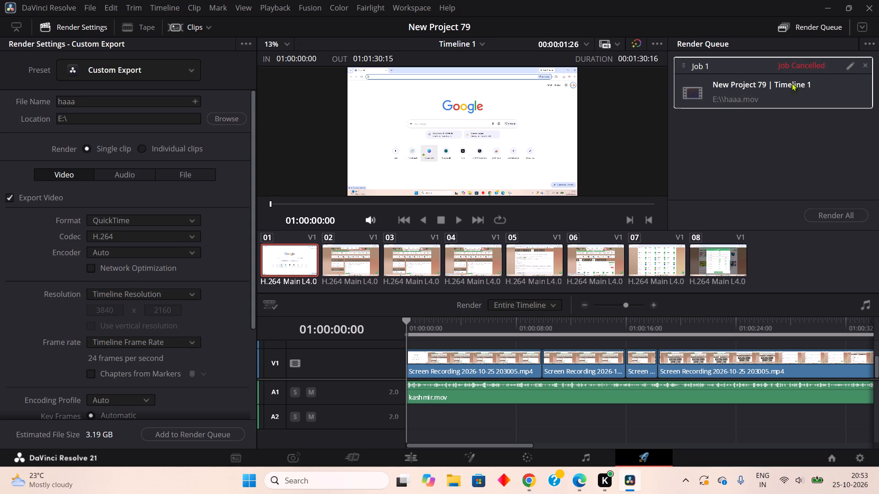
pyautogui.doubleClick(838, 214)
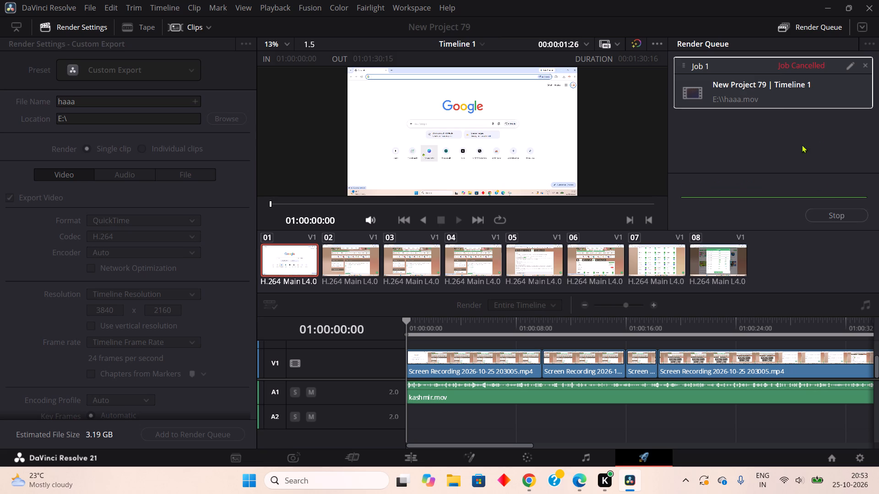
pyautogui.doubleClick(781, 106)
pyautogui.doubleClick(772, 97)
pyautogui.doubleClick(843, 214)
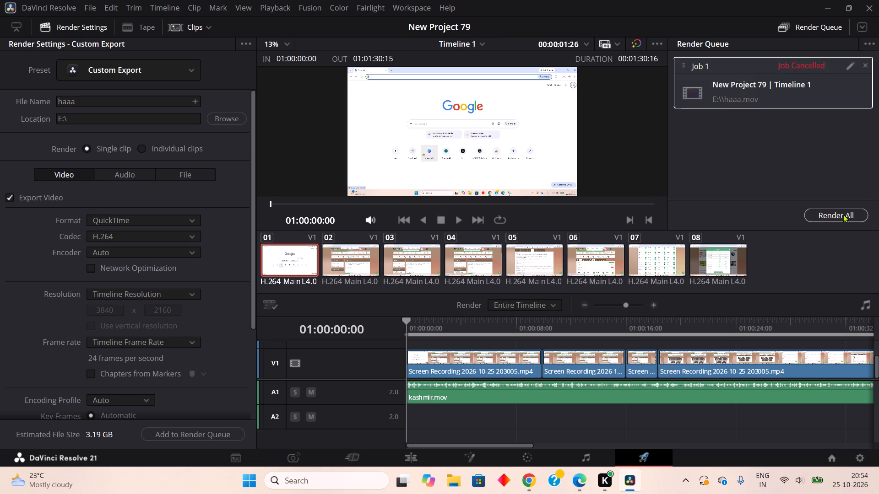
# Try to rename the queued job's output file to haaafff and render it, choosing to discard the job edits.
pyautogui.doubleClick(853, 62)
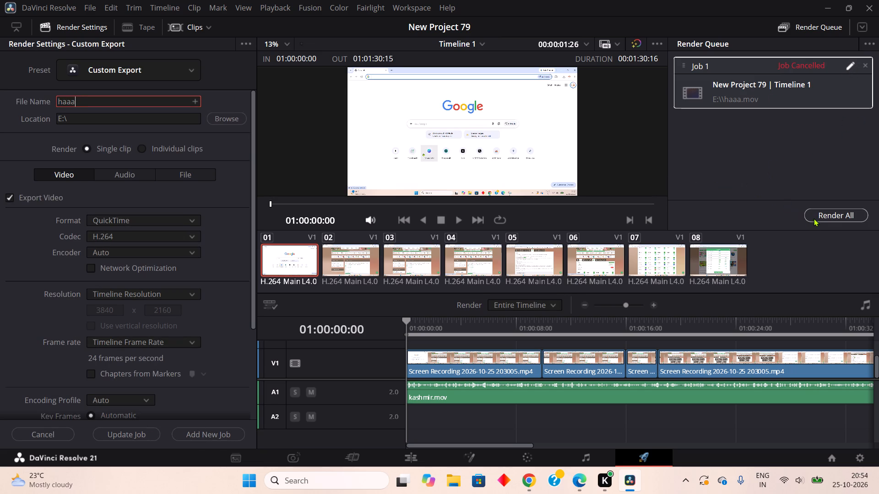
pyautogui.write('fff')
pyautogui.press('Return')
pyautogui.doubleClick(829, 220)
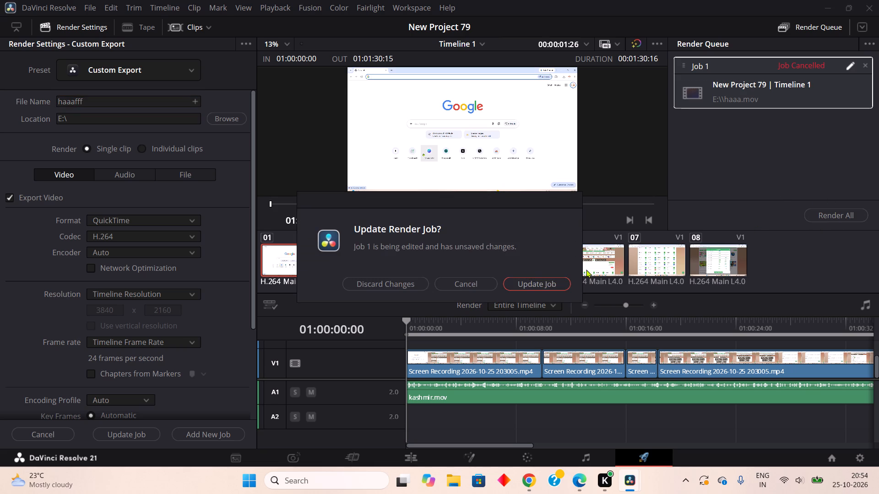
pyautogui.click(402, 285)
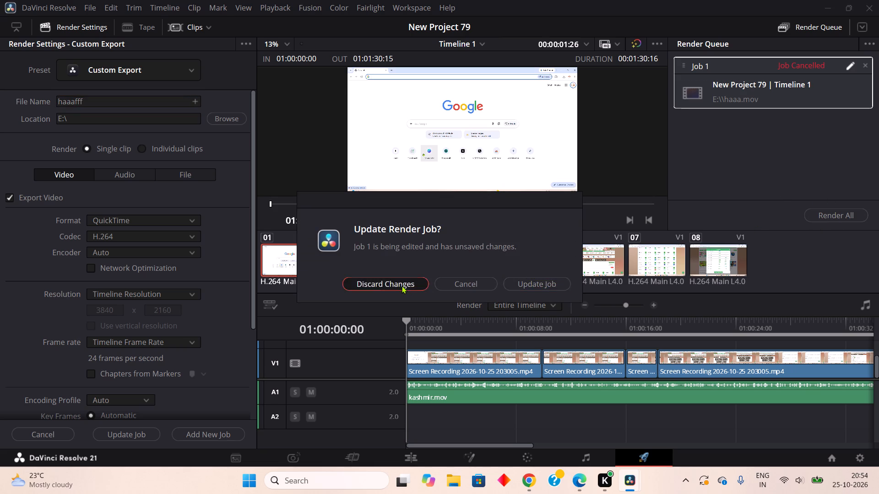